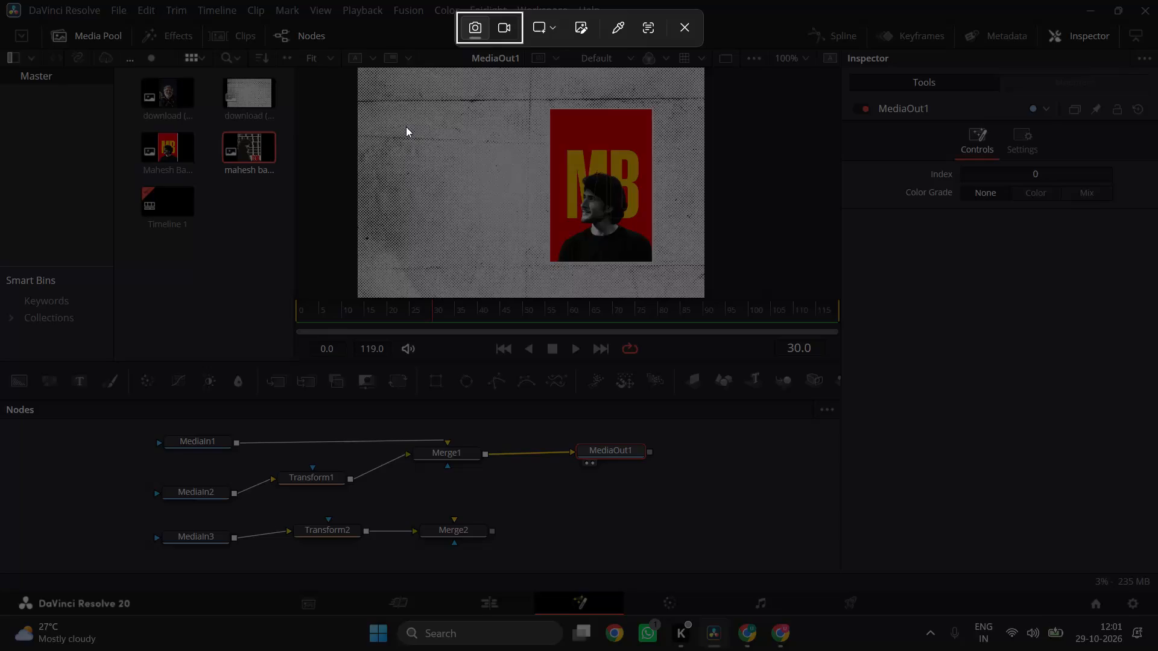
pyautogui.moveTo(327, 64); pyautogui.dragTo(820, 305)
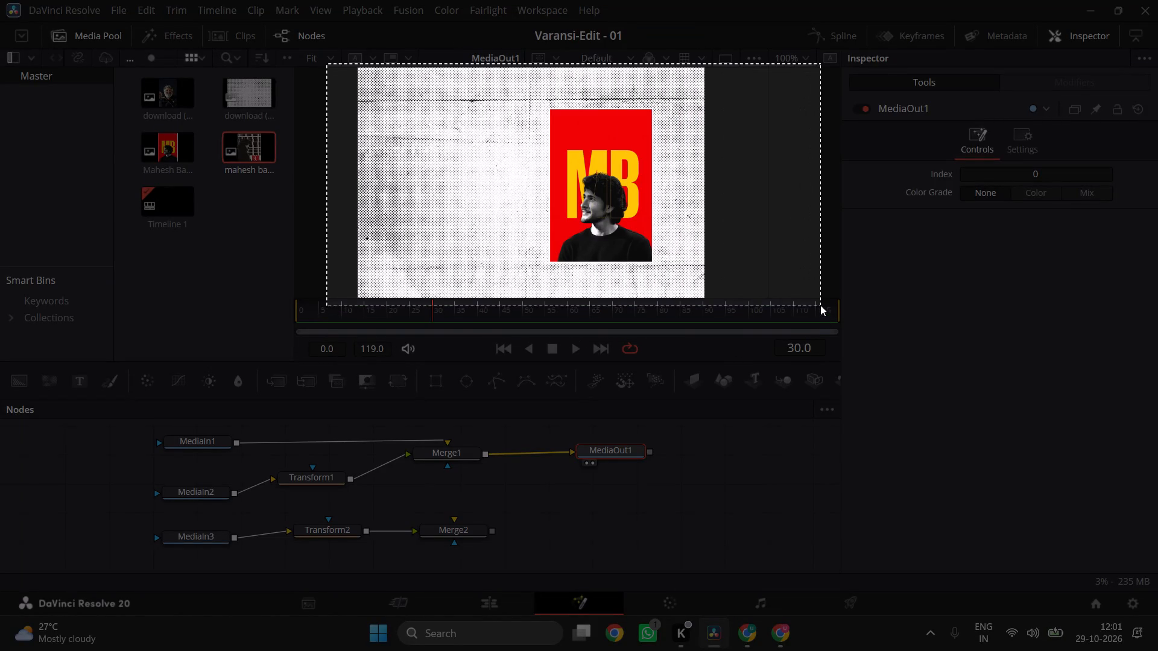
pyautogui.moveTo(820, 305); pyautogui.dragTo(820, 298)
pyautogui.click(748, 641)
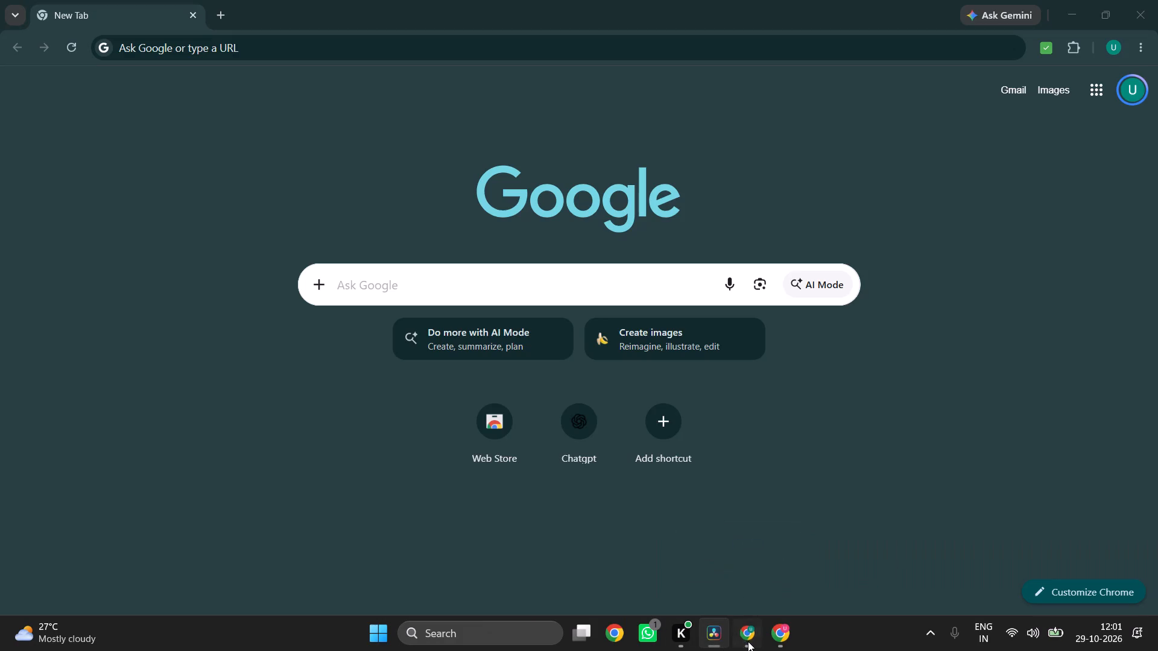
pyautogui.click(1157, 0)
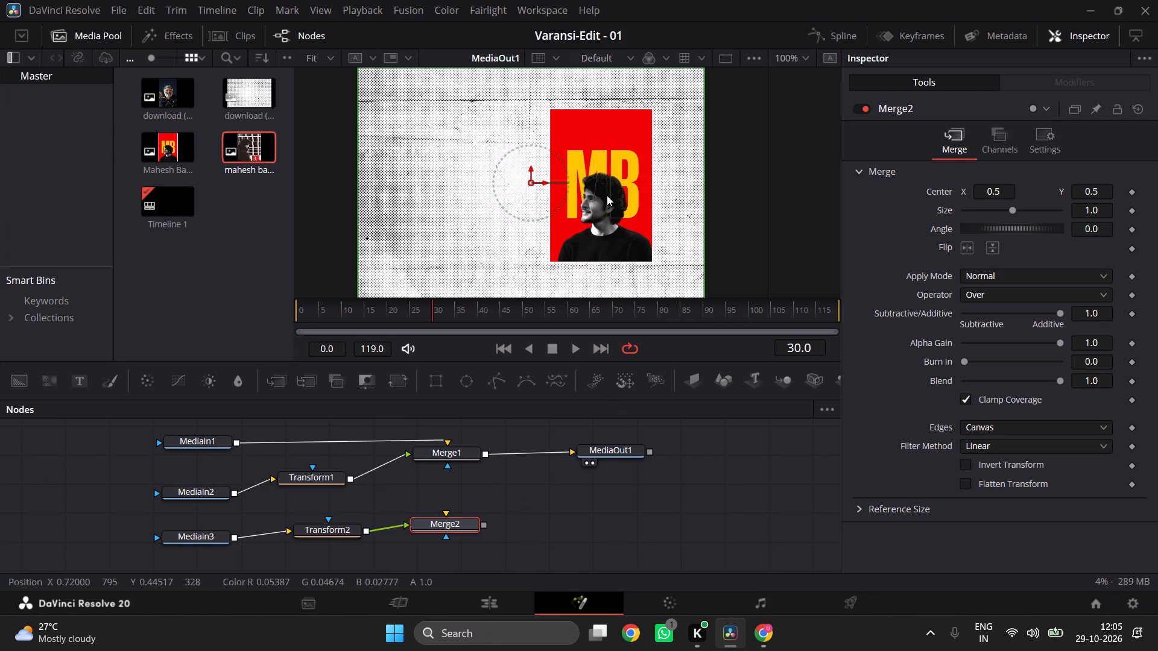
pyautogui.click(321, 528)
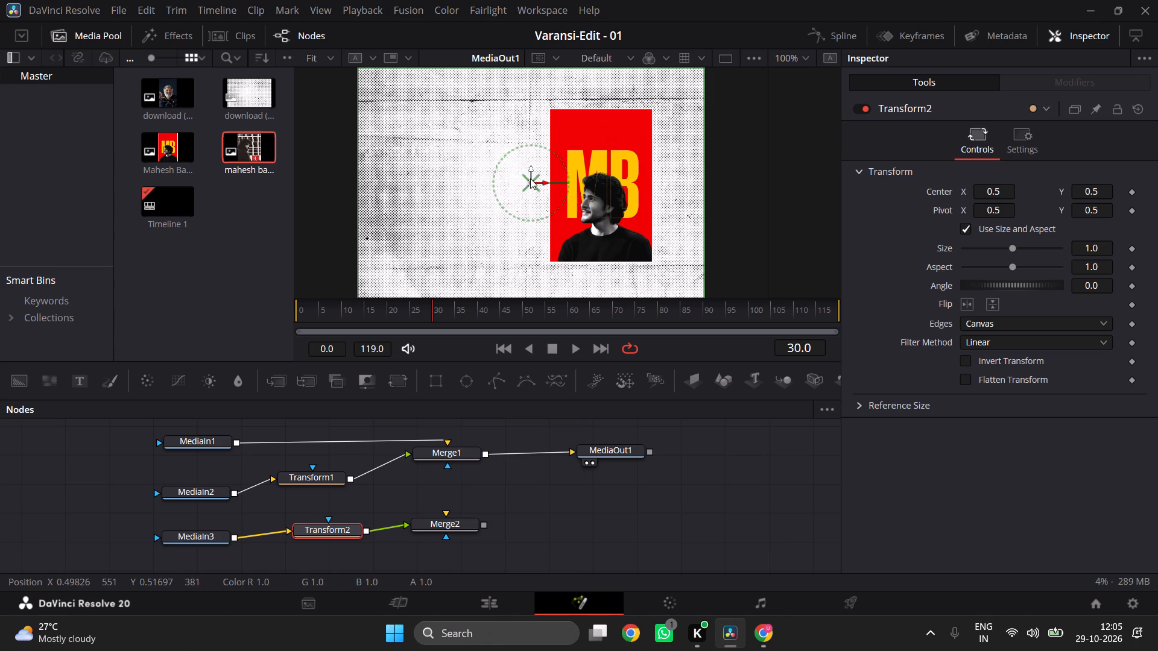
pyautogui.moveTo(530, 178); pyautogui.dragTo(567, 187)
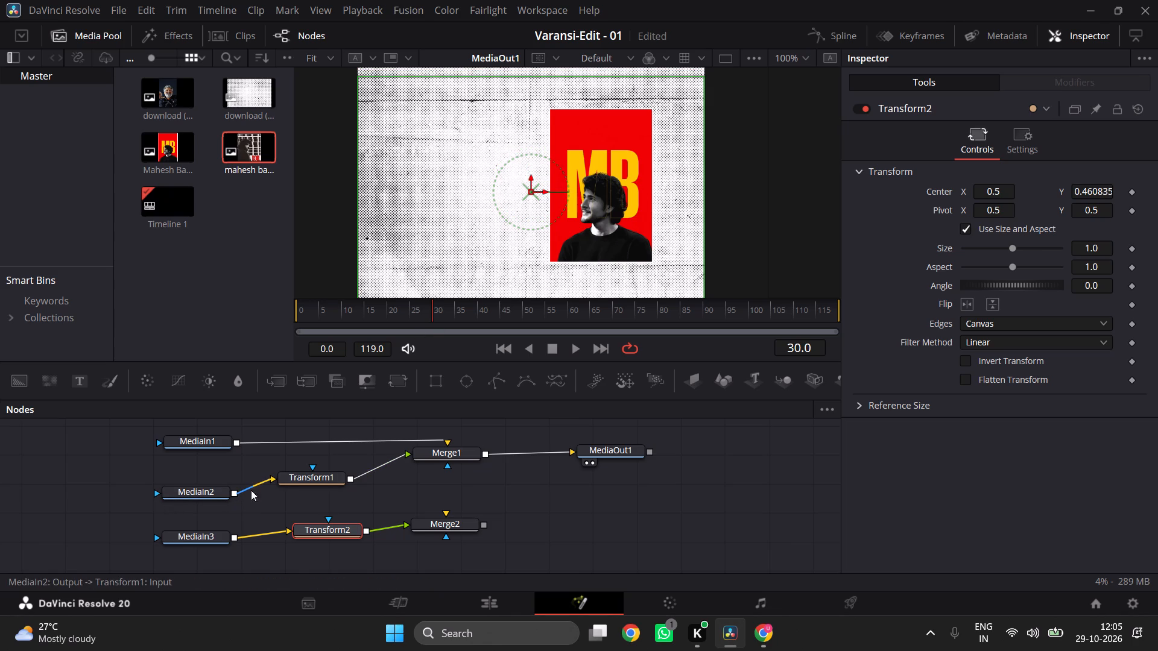
# Move the first poster with Transform1 to about center X 0.46, Y 0.51 and enlarge it to about size 0.98.
pyautogui.click(300, 477)
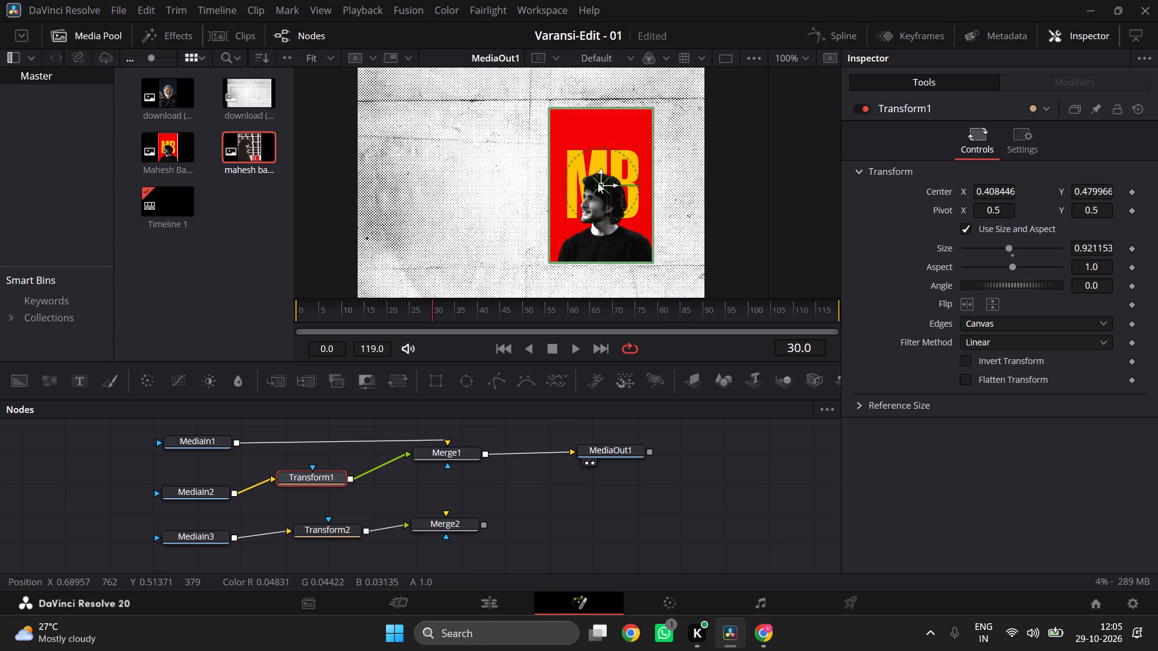
pyautogui.moveTo(598, 183); pyautogui.dragTo(610, 177)
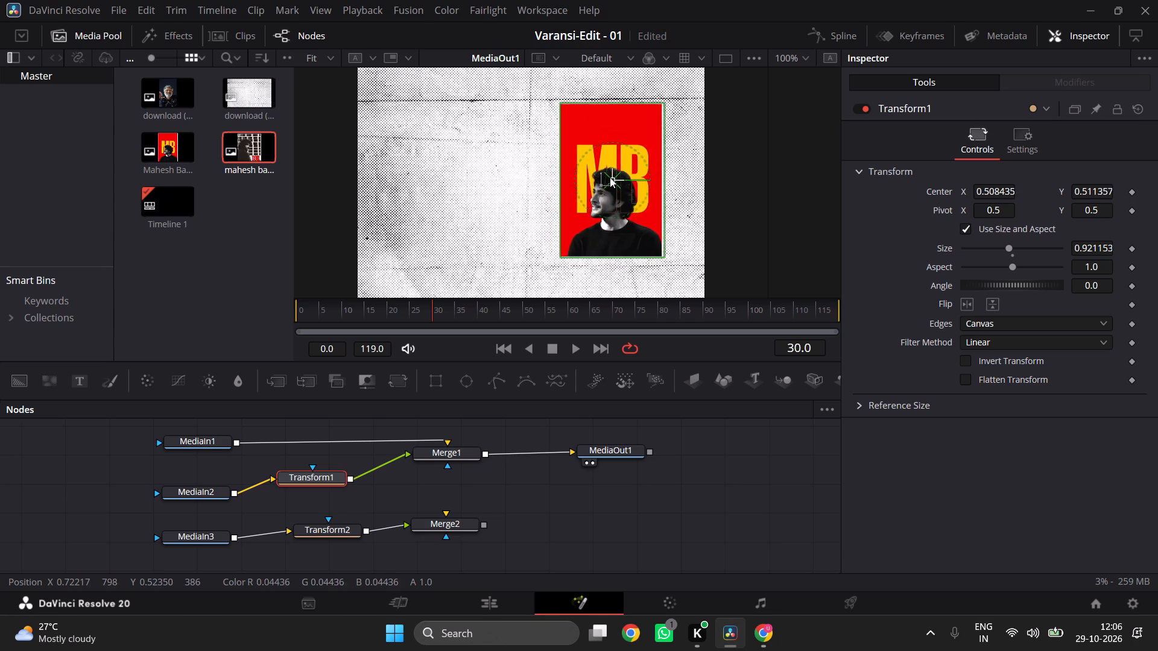
pyautogui.moveTo(610, 177); pyautogui.dragTo(604, 178)
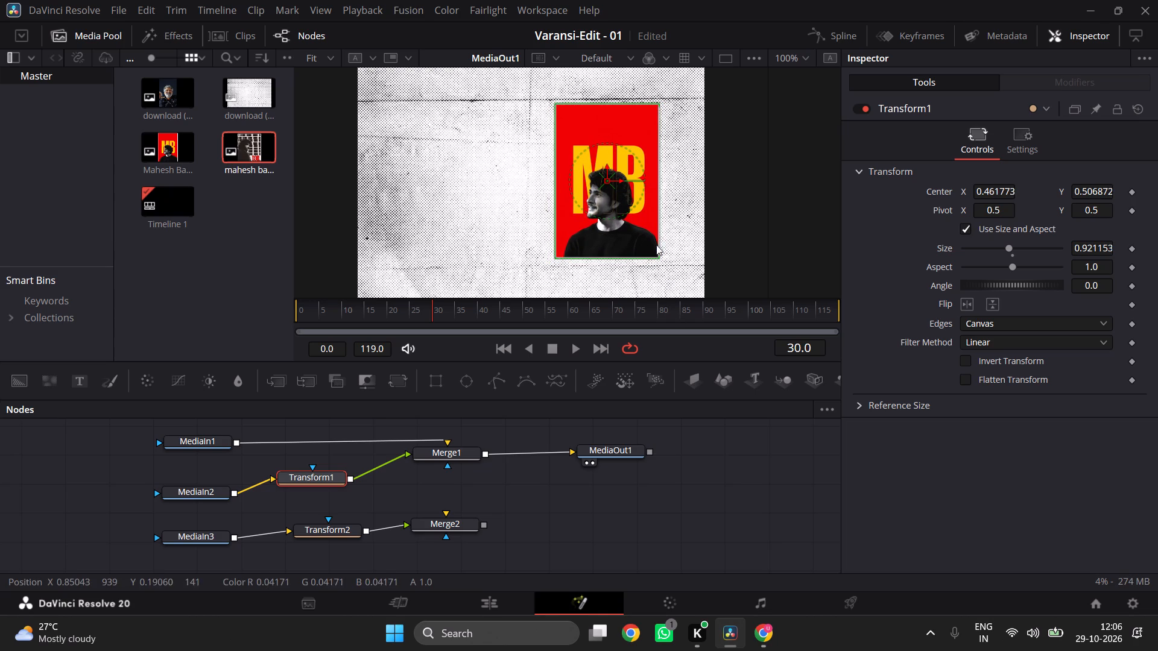
pyautogui.click(657, 241)
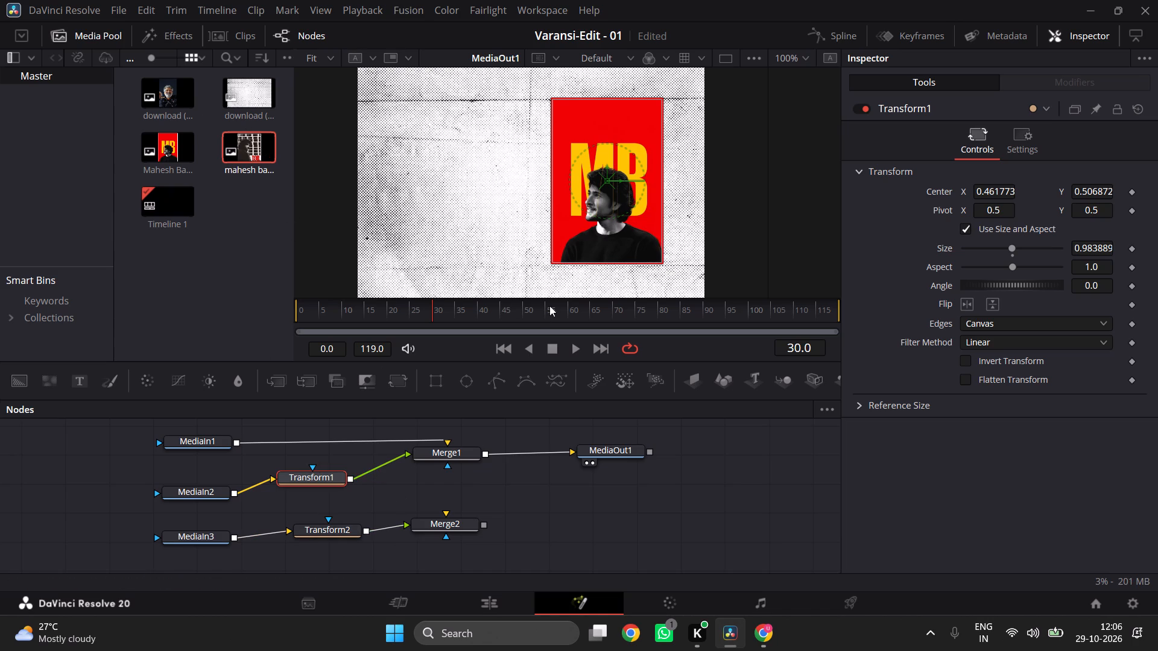
# Reposition Transform2's center in the viewer to about X 0.32, Y 0.62.
pyautogui.click(334, 533)
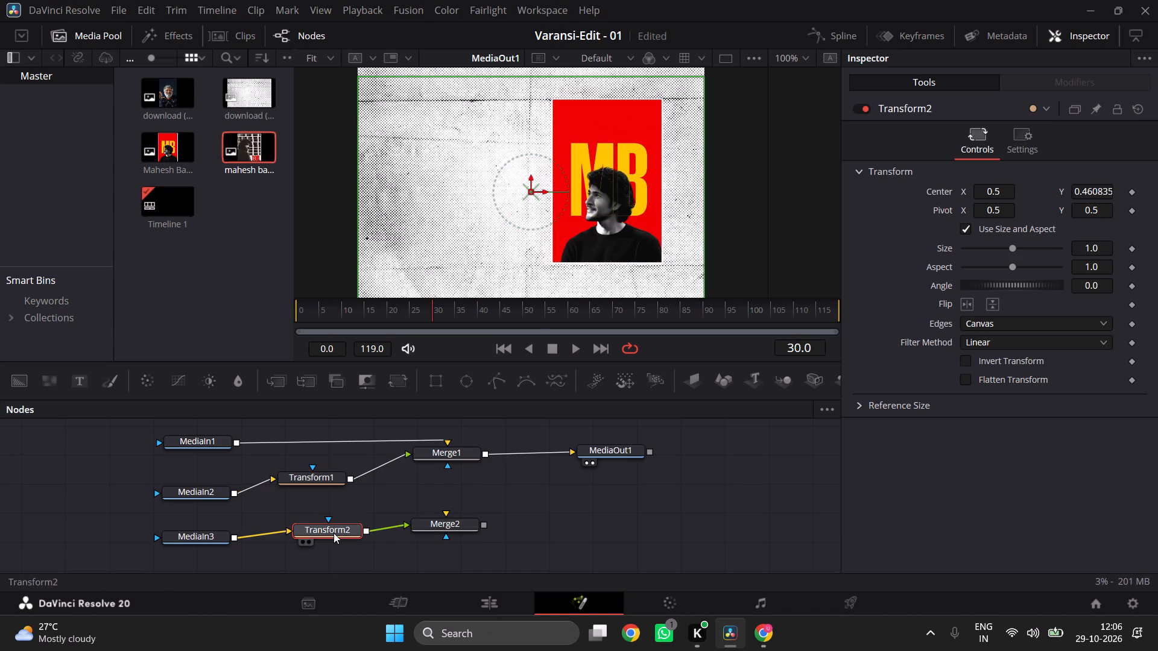
pyautogui.moveTo(529, 191); pyautogui.dragTo(466, 166)
pyautogui.moveTo(473, 171); pyautogui.dragTo(438, 160)
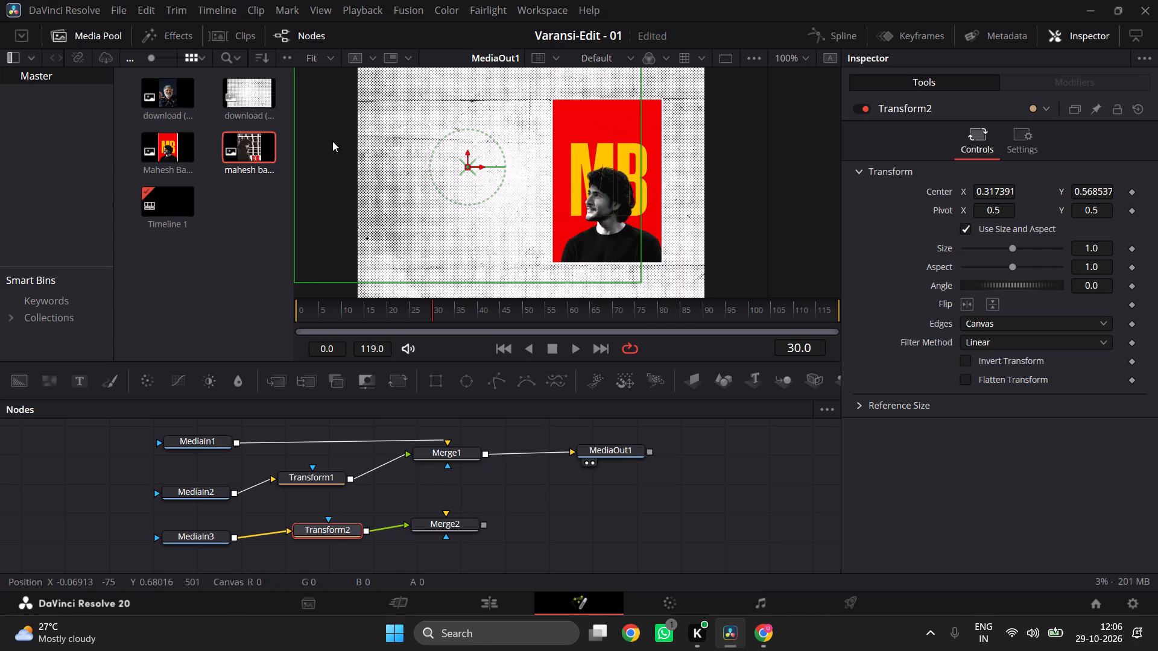
pyautogui.moveTo(469, 163); pyautogui.dragTo(414, 237)
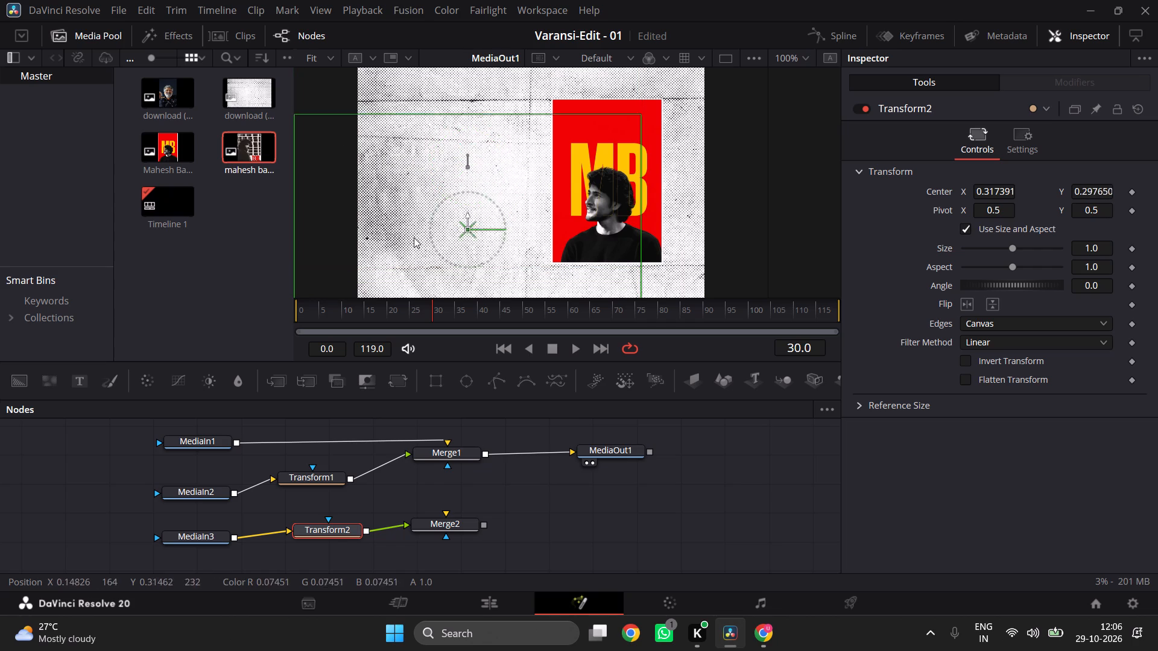
pyautogui.moveTo(414, 237); pyautogui.dragTo(403, 151)
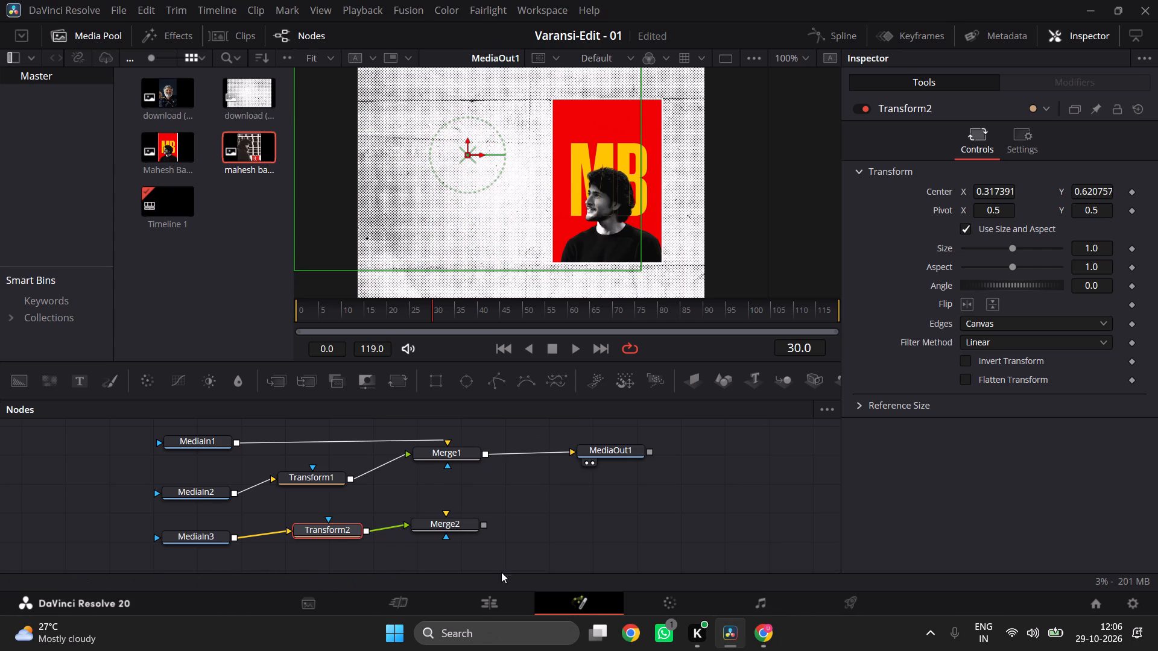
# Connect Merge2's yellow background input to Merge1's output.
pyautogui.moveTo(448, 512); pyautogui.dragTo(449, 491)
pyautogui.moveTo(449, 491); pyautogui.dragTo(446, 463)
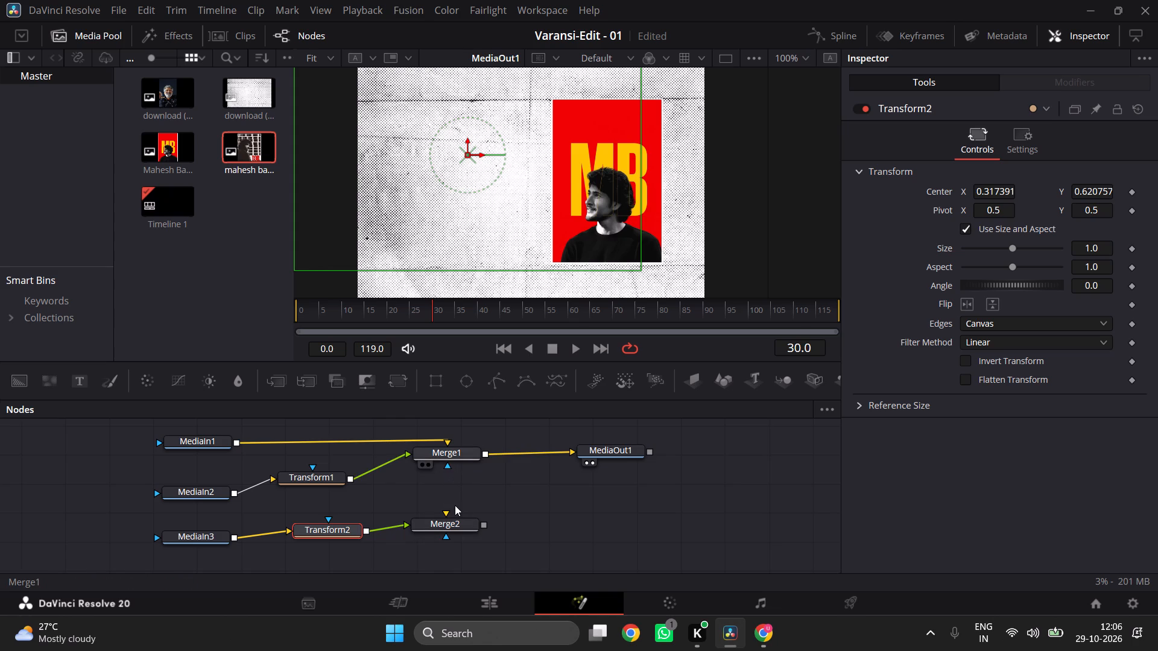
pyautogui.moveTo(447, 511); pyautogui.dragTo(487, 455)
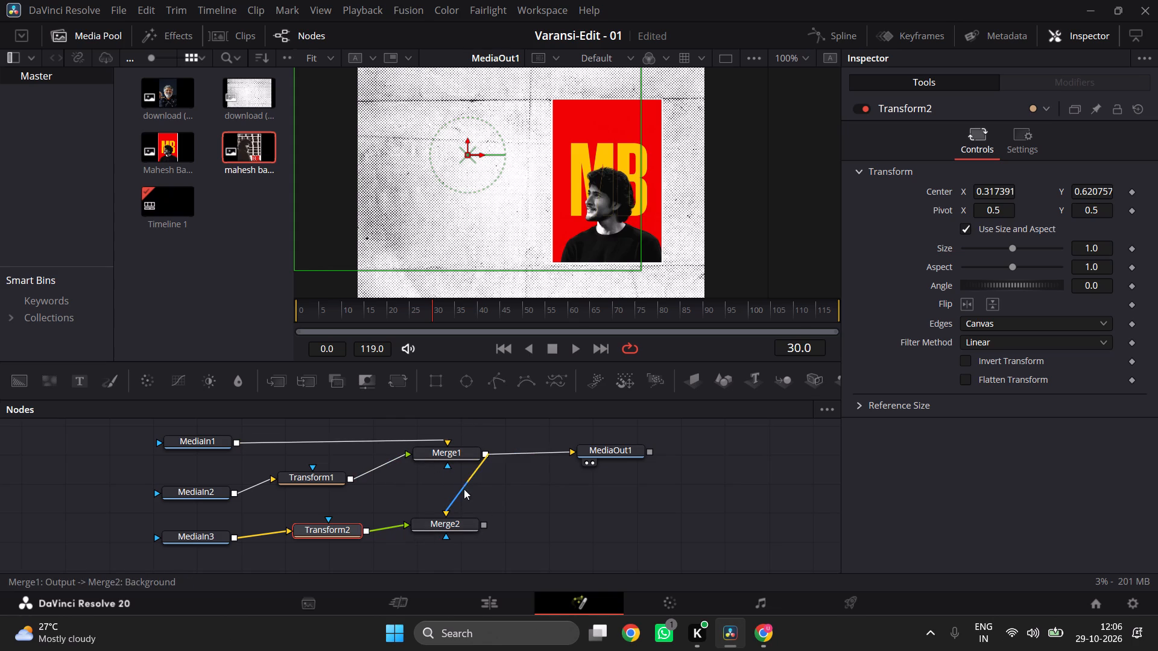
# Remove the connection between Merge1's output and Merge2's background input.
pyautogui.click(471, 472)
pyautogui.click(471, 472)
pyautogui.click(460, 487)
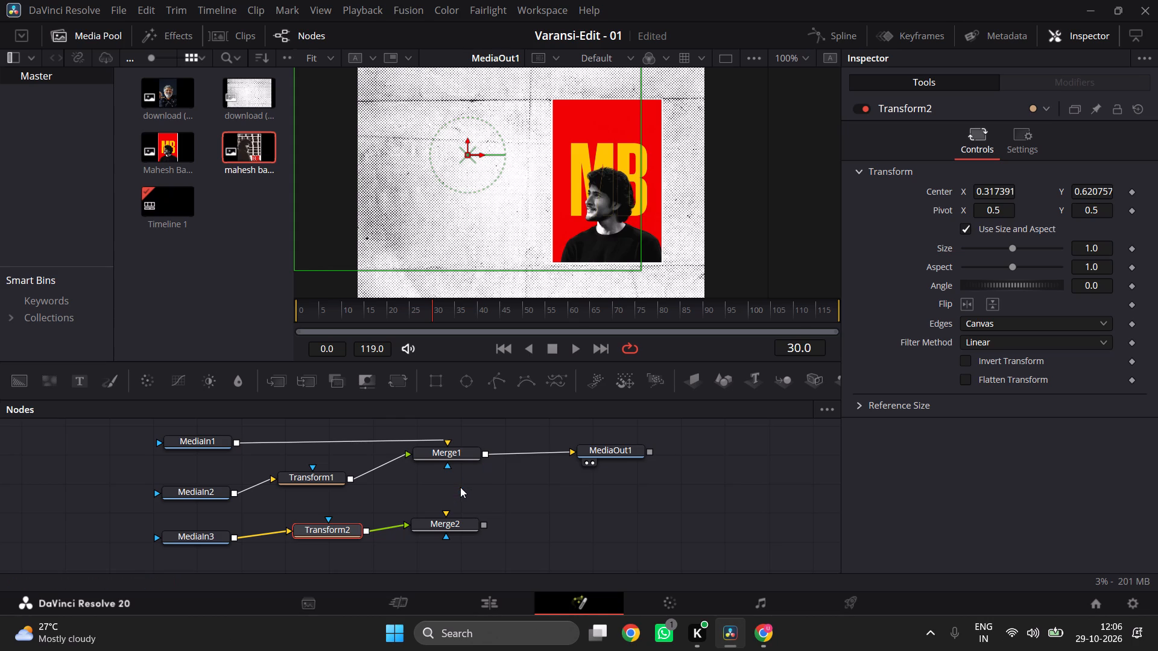
# Connect Merge2's output to MediaOut1's yellow input, replacing the link from Merge1.
pyautogui.click(446, 536)
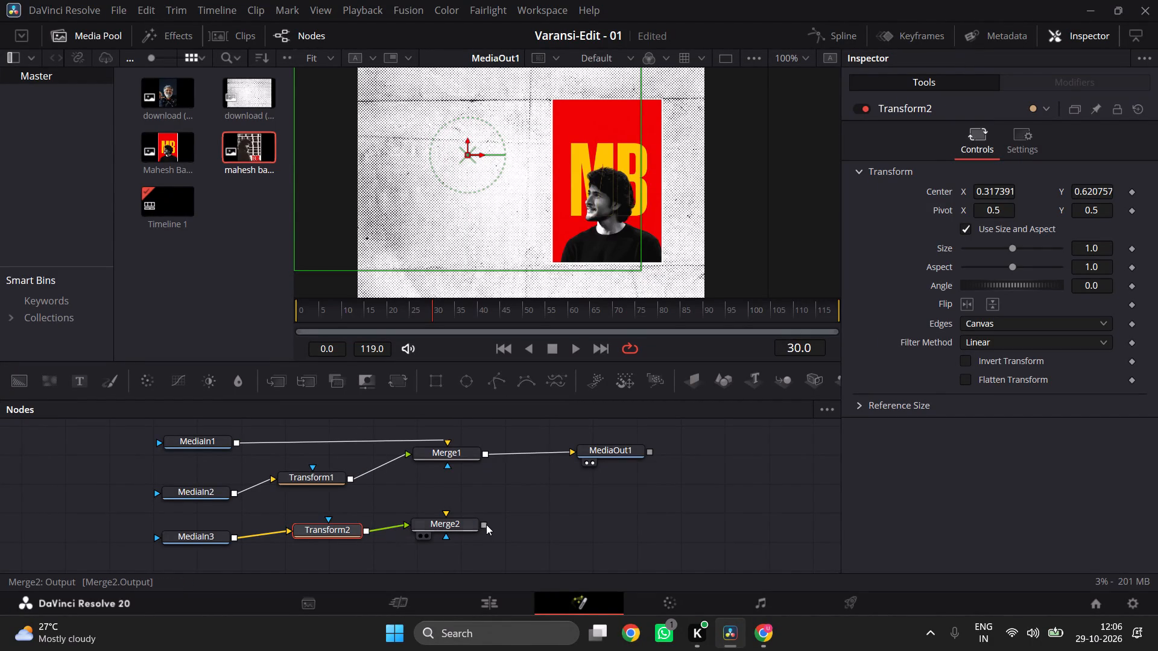
pyautogui.moveTo(484, 524); pyautogui.dragTo(555, 458)
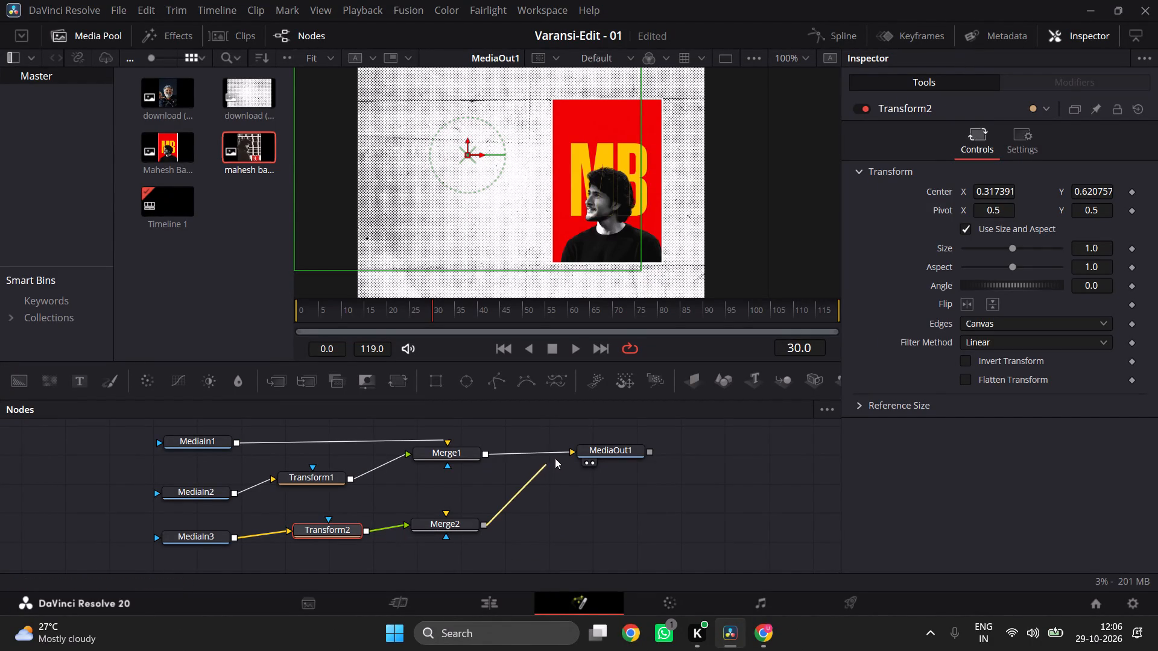
pyautogui.moveTo(555, 458); pyautogui.dragTo(572, 450)
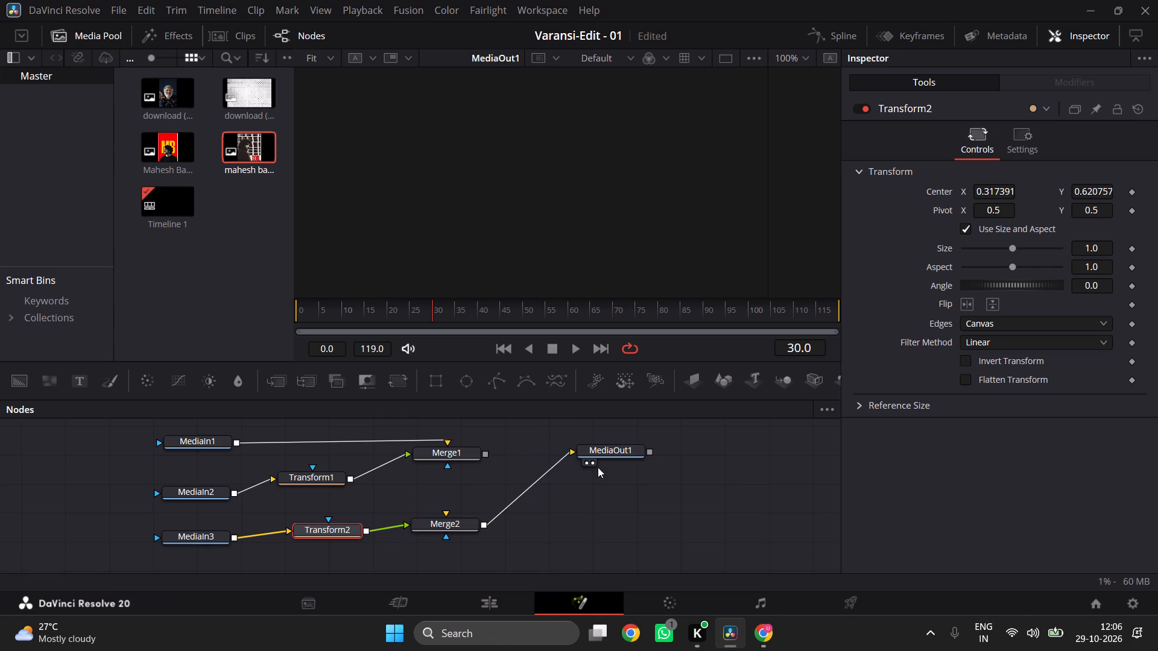
# Disconnect Merge2 from MediaOut1.
pyautogui.click(552, 467)
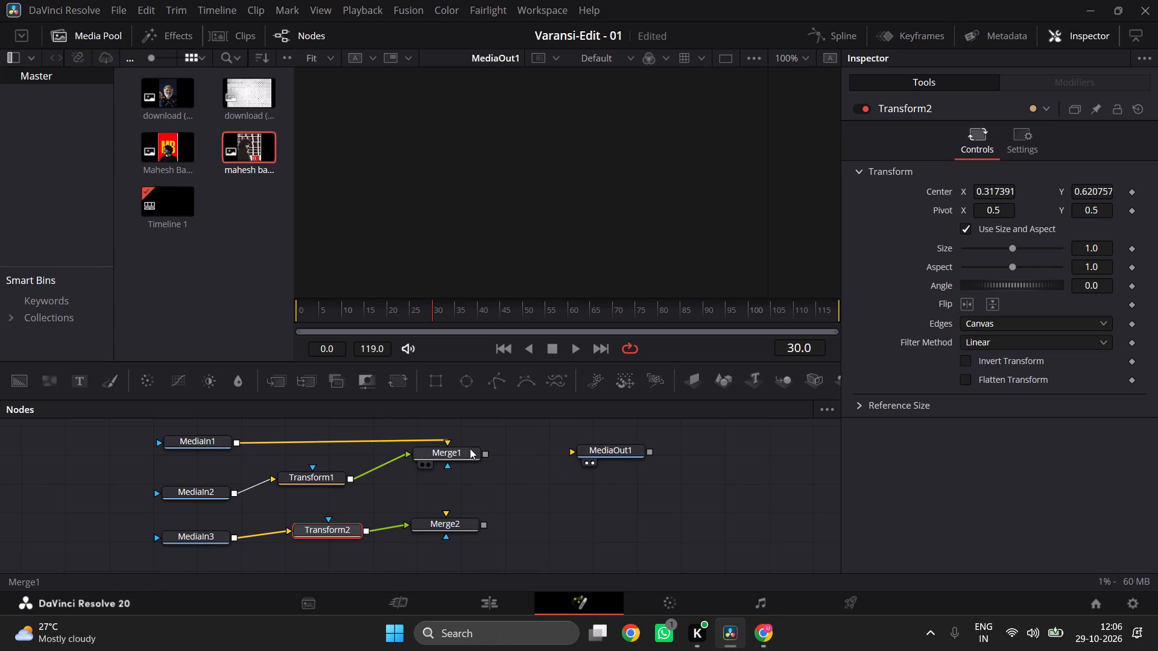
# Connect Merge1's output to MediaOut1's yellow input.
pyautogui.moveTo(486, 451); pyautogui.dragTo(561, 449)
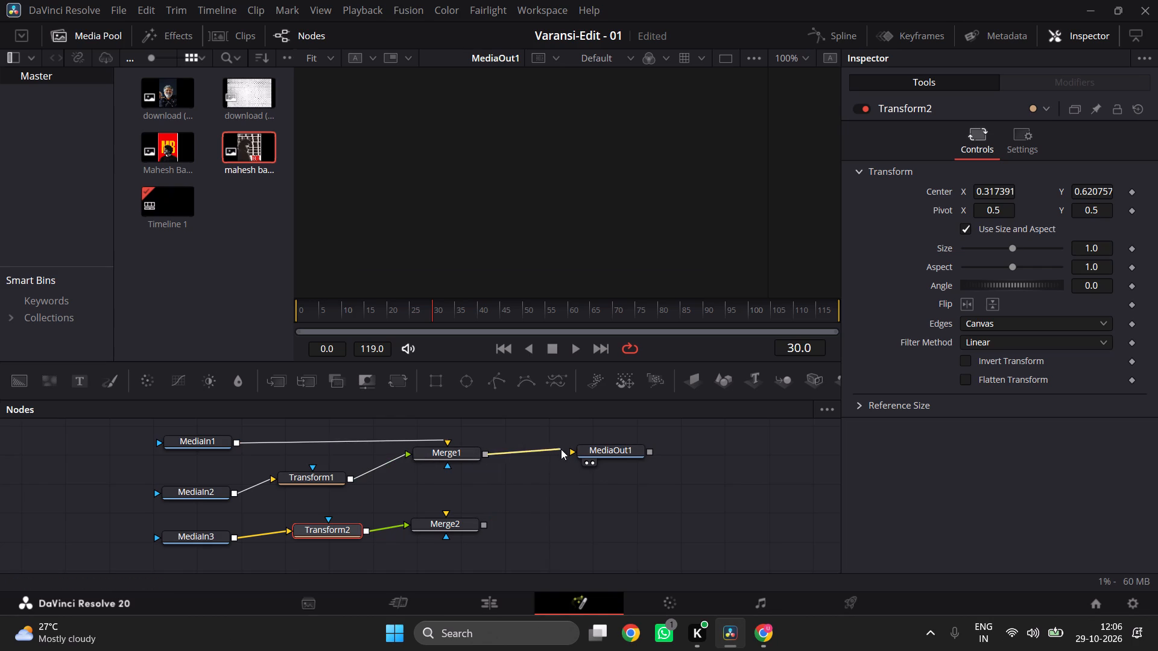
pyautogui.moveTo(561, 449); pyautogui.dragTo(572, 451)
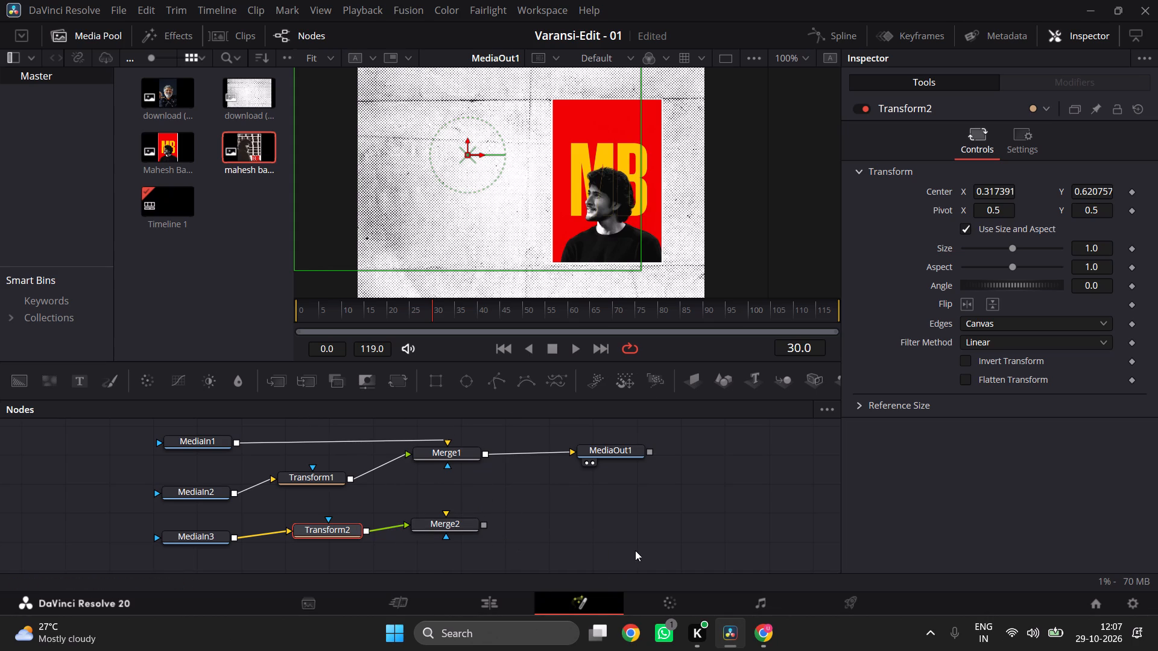
# Switch to Chrome and examine ChatGPT's complete horizontal Fusion node setup diagram, comparing it with the current node graph in DaVinci Resolve.
pyautogui.click(776, 650)
pyautogui.scroll(-1, 763, 511)
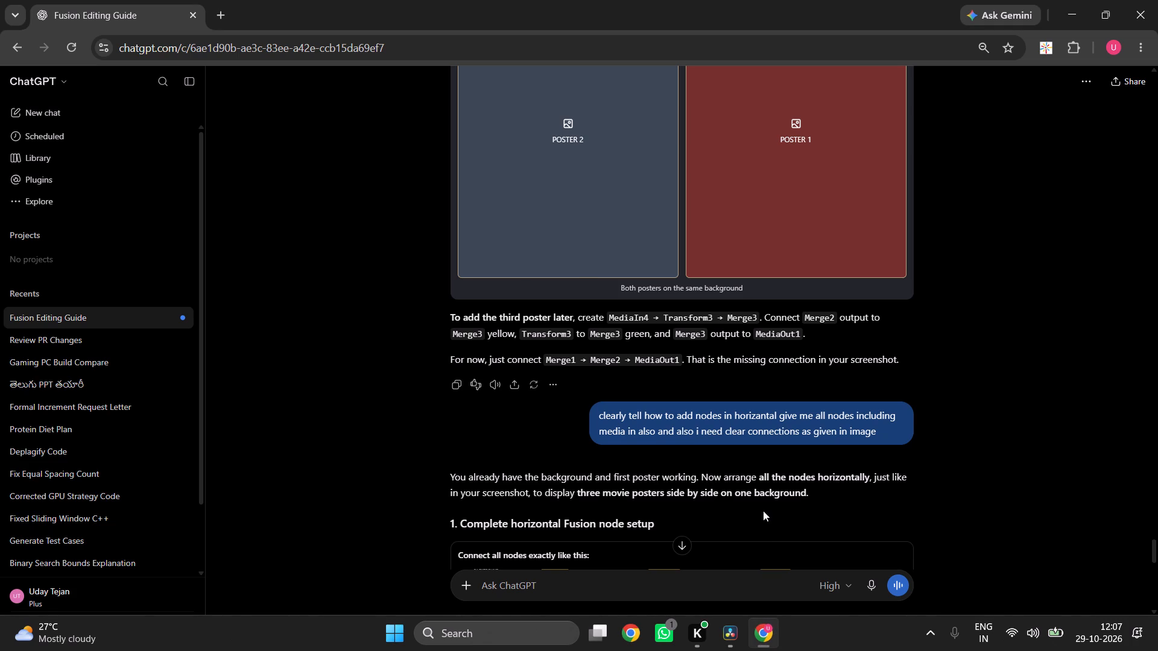
pyautogui.scroll(-1, 763, 511)
pyautogui.scroll(1, 718, 445)
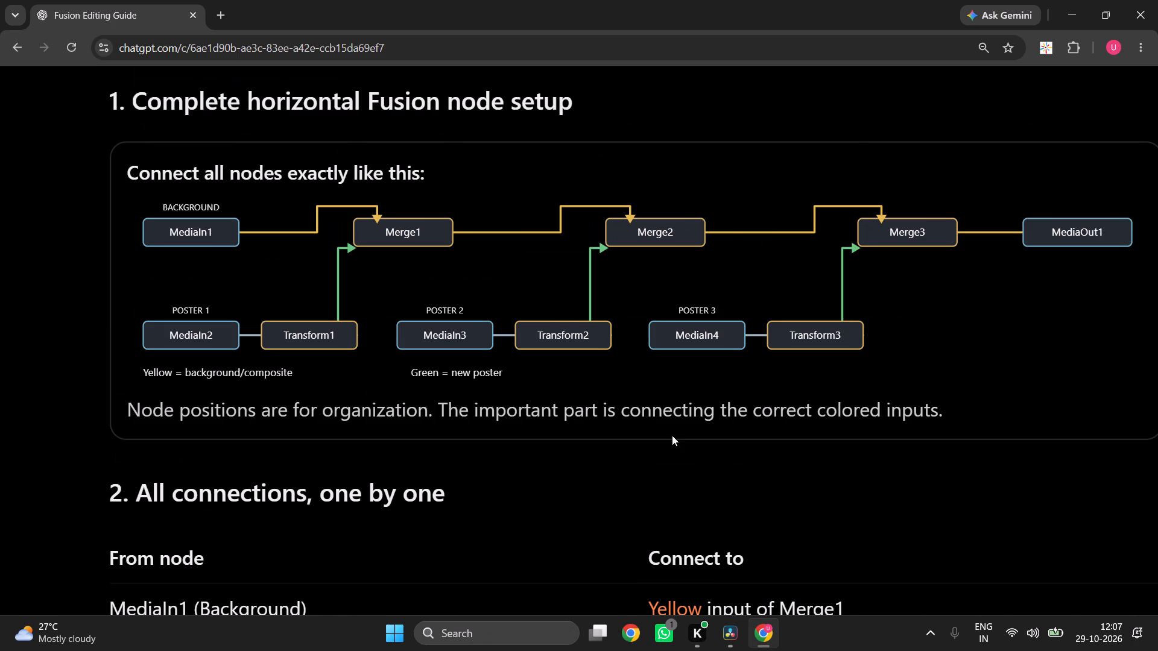
pyautogui.click(729, 644)
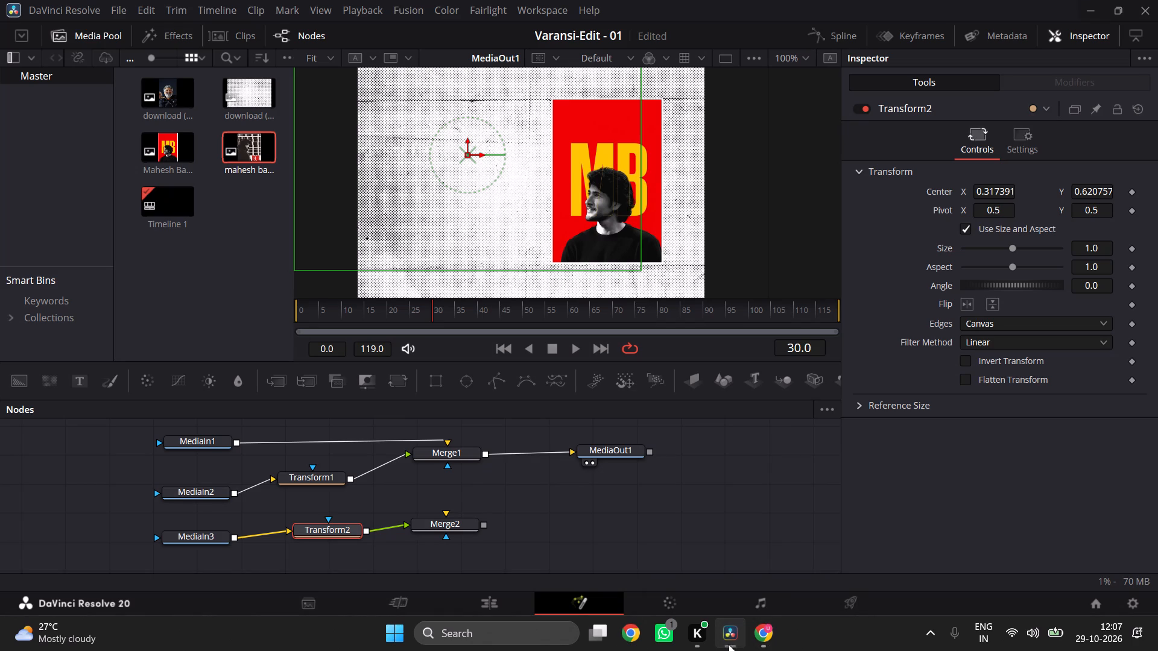
pyautogui.click(771, 635)
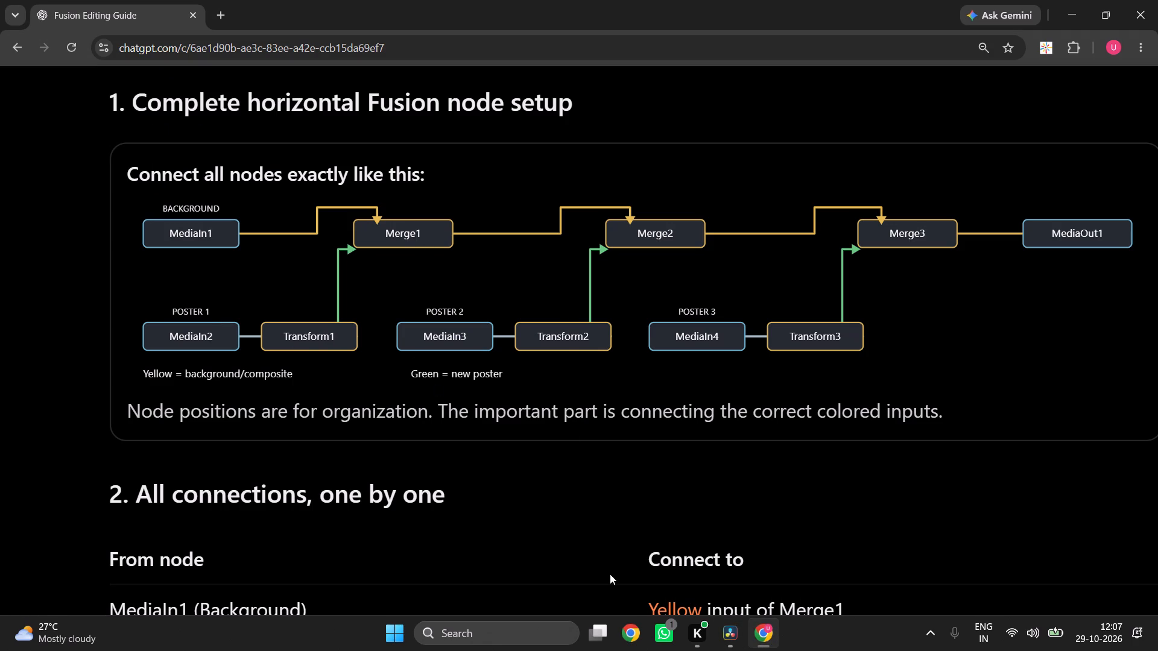
pyautogui.click(730, 640)
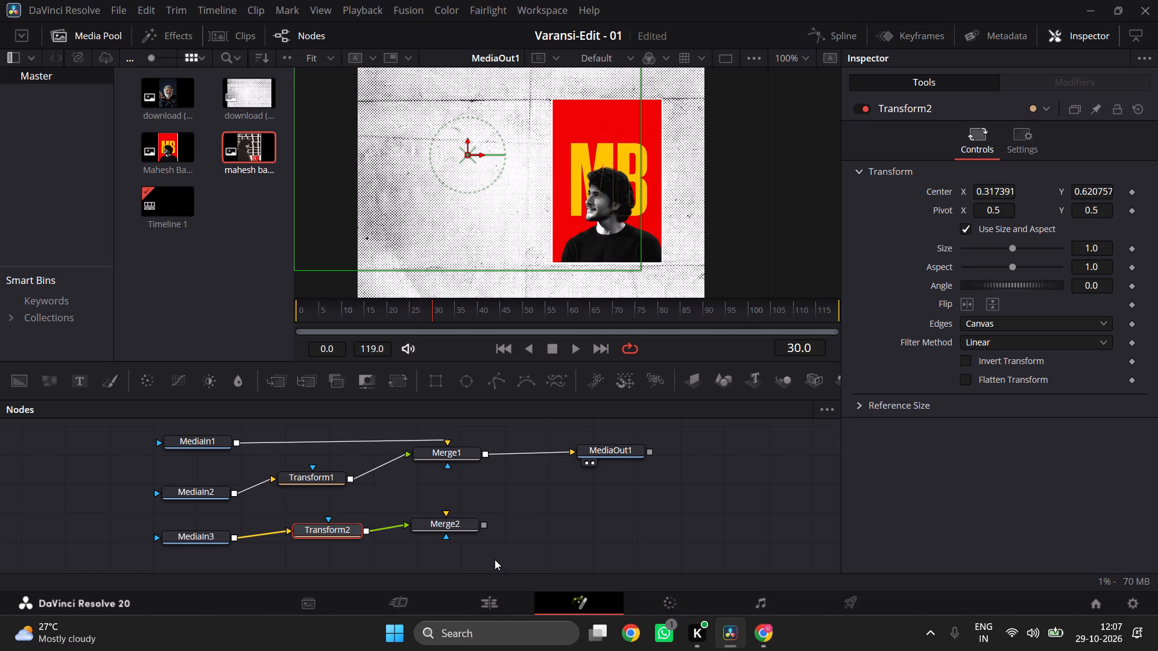
# Rearrange the nodes so MediaIn1 and Merge1 form the upper row, with MediaIn2 and Transform1 aligned directly beneath them.
pyautogui.moveTo(182, 445); pyautogui.dragTo(143, 448)
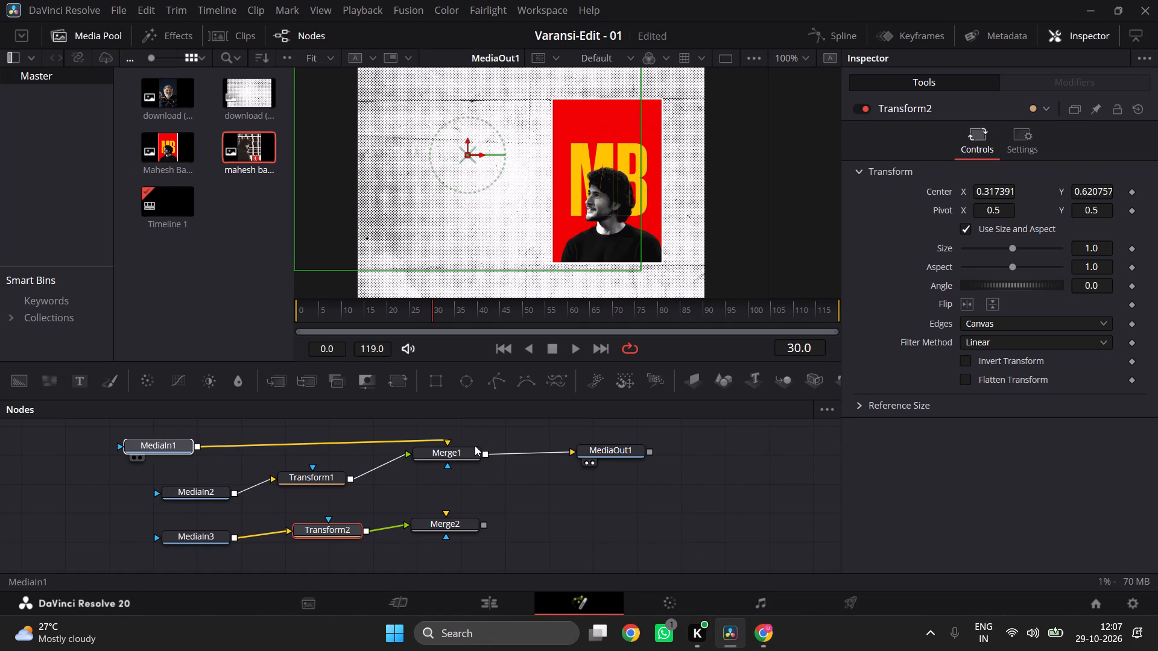
pyautogui.moveTo(457, 451); pyautogui.dragTo(305, 436)
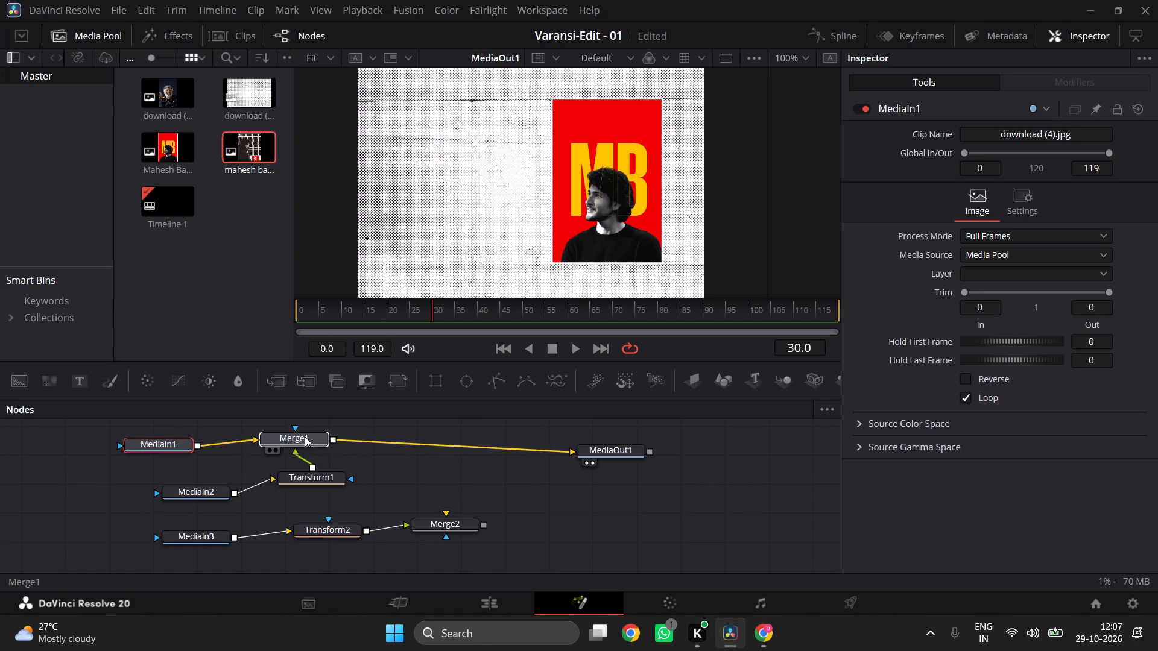
pyautogui.moveTo(305, 436); pyautogui.dragTo(320, 439)
pyautogui.moveTo(203, 495); pyautogui.dragTo(172, 483)
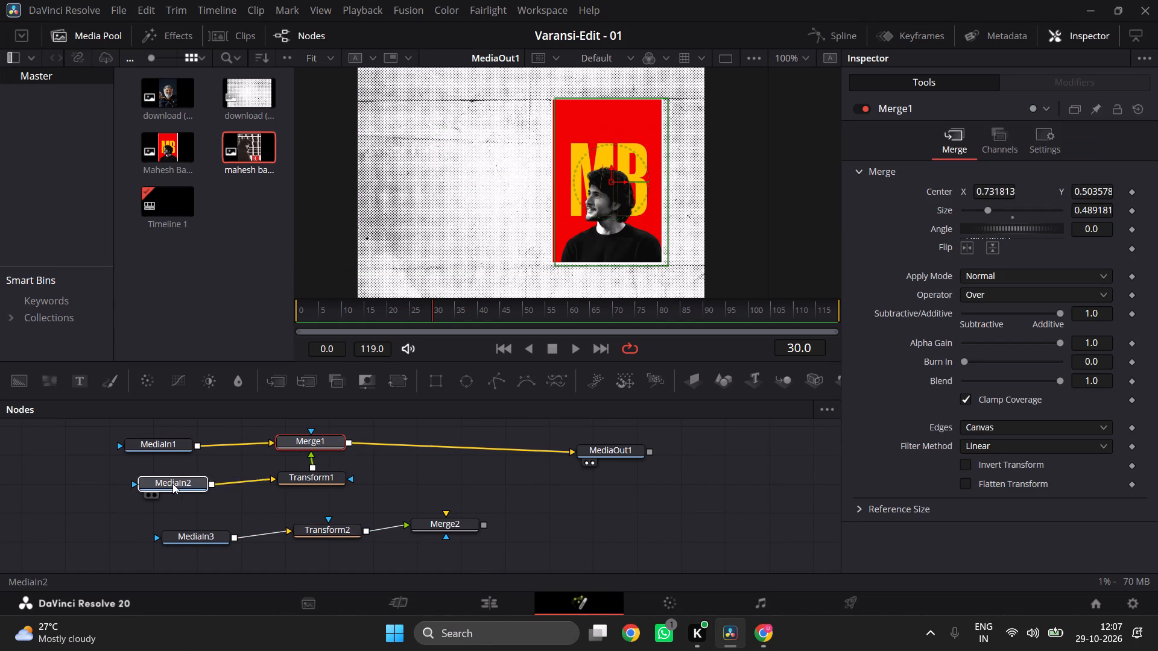
pyautogui.moveTo(172, 483); pyautogui.dragTo(172, 484)
pyautogui.click(308, 479)
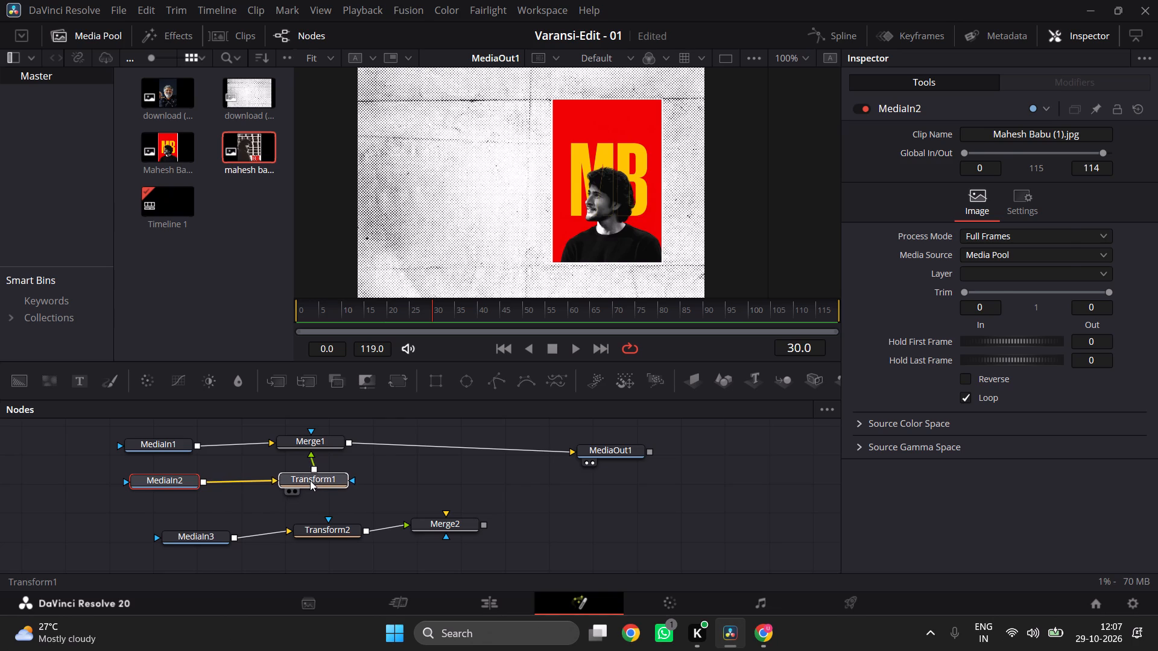
# Check ChatGPT's diagram in Chrome, and back in DaVinci Resolve remove the Transform2–Merge2 and Merge1–MediaOut1 connections.
pyautogui.click(762, 634)
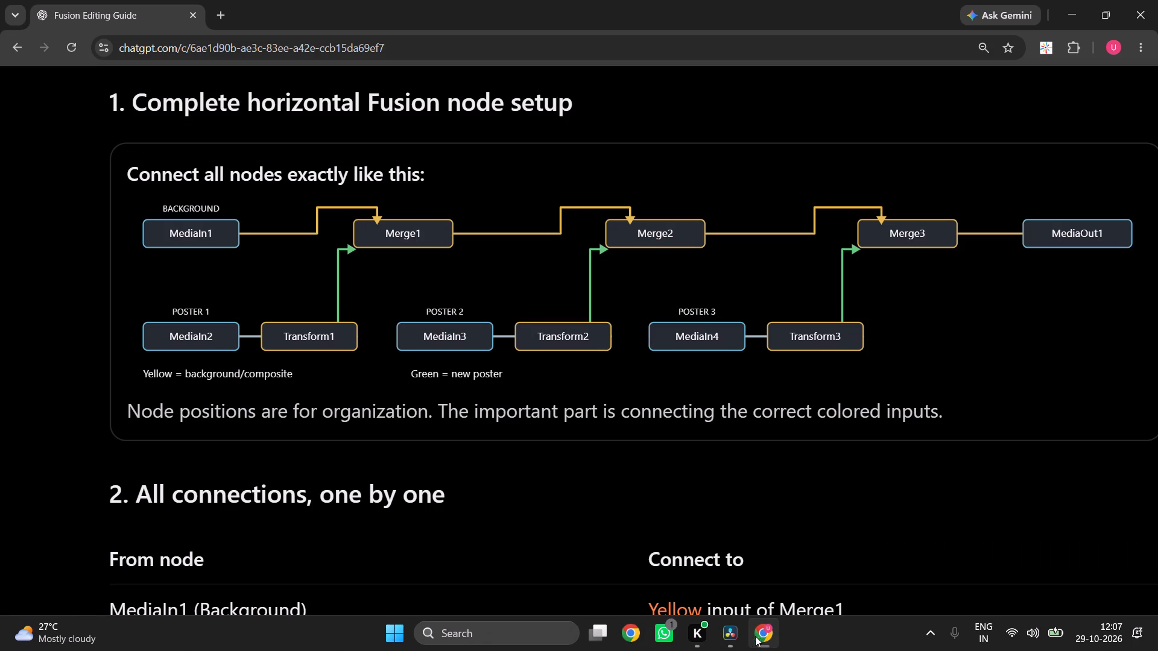
pyautogui.click(738, 631)
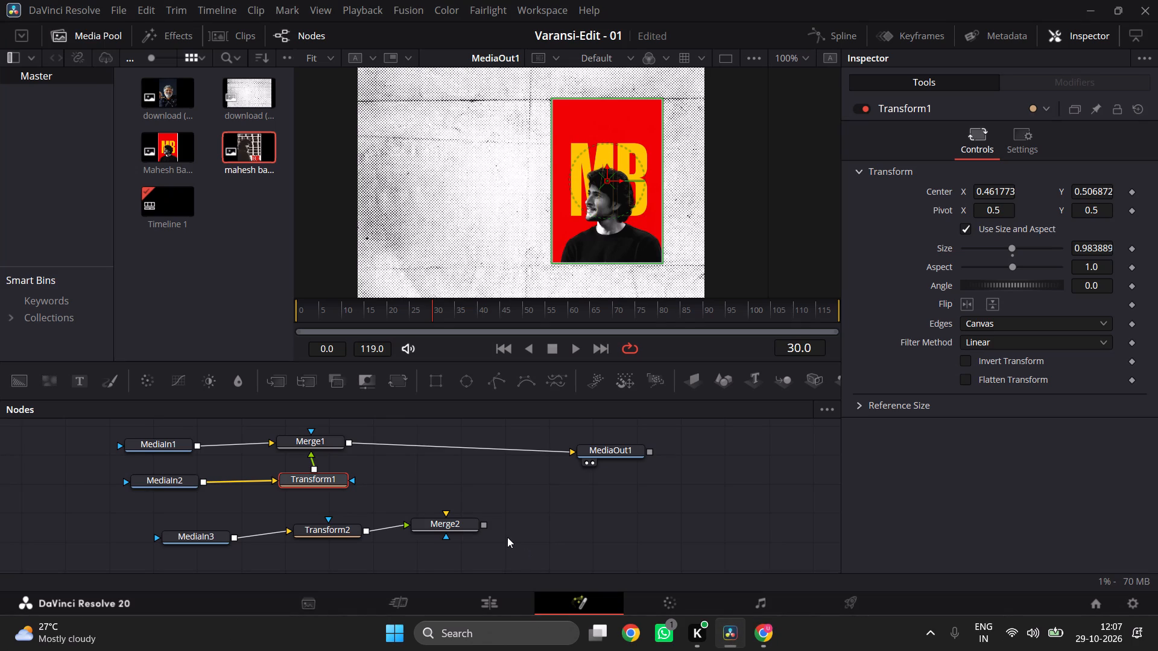
pyautogui.click(395, 527)
pyautogui.click(435, 445)
pyautogui.click(522, 447)
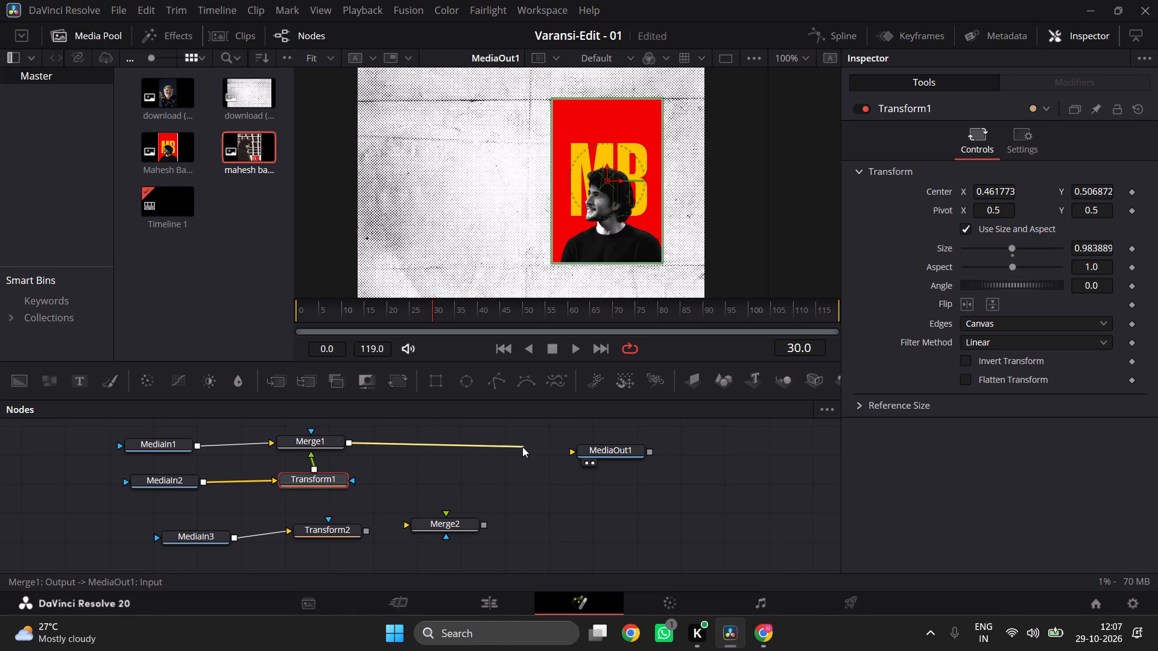
# Move Merge2 into the upper row beside Merge1 and connect Merge1's output to Merge2's yellow background input, following ChatGPT's diagram.
pyautogui.moveTo(445, 518); pyautogui.dragTo(435, 436)
pyautogui.click(747, 626)
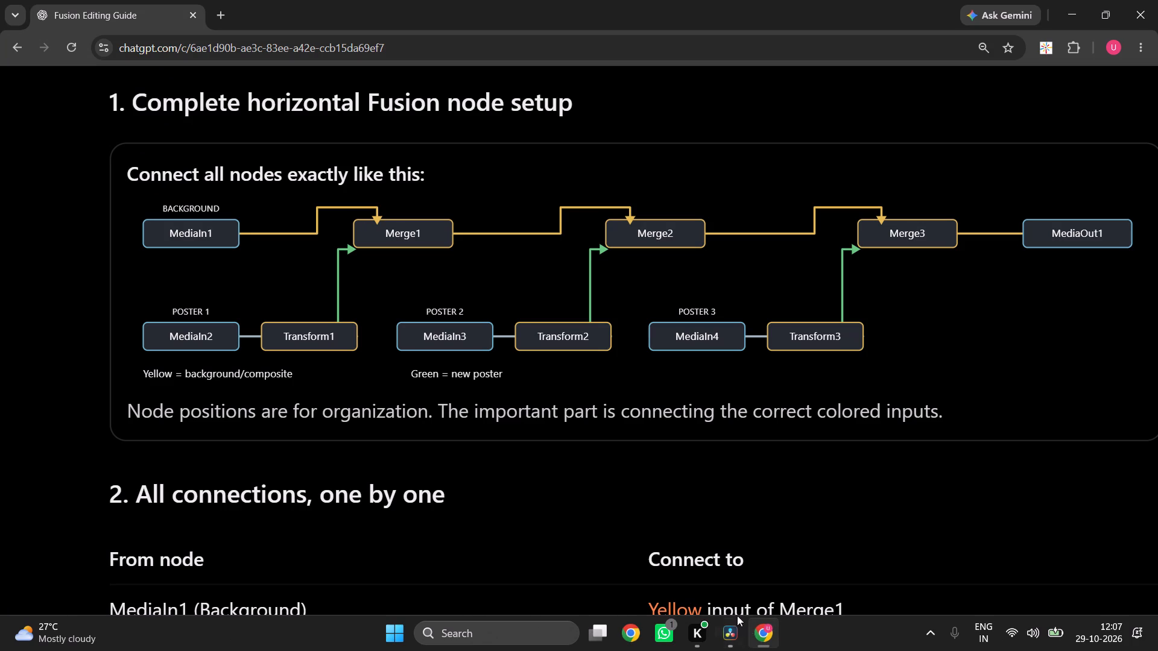
pyautogui.click(735, 650)
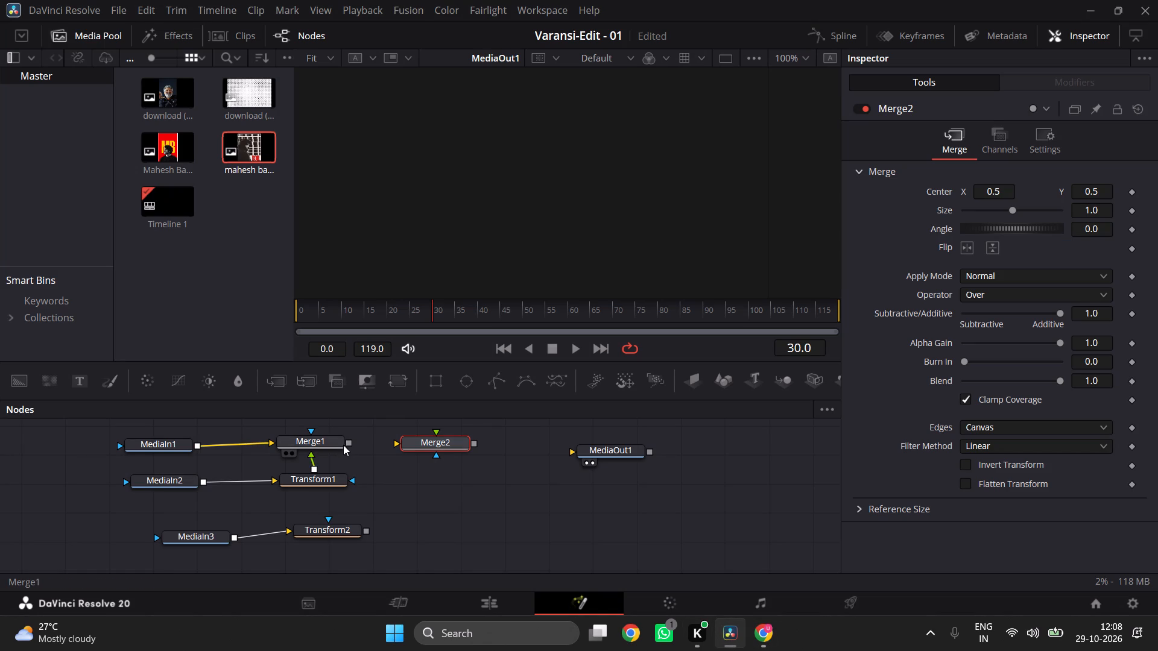
pyautogui.moveTo(347, 442); pyautogui.dragTo(399, 444)
# Move MediaOut1 farther along the upper row and place a pasted copy of Merge2 between Merge2 and MediaOut1.
pyautogui.moveTo(618, 450); pyautogui.dragTo(703, 444)
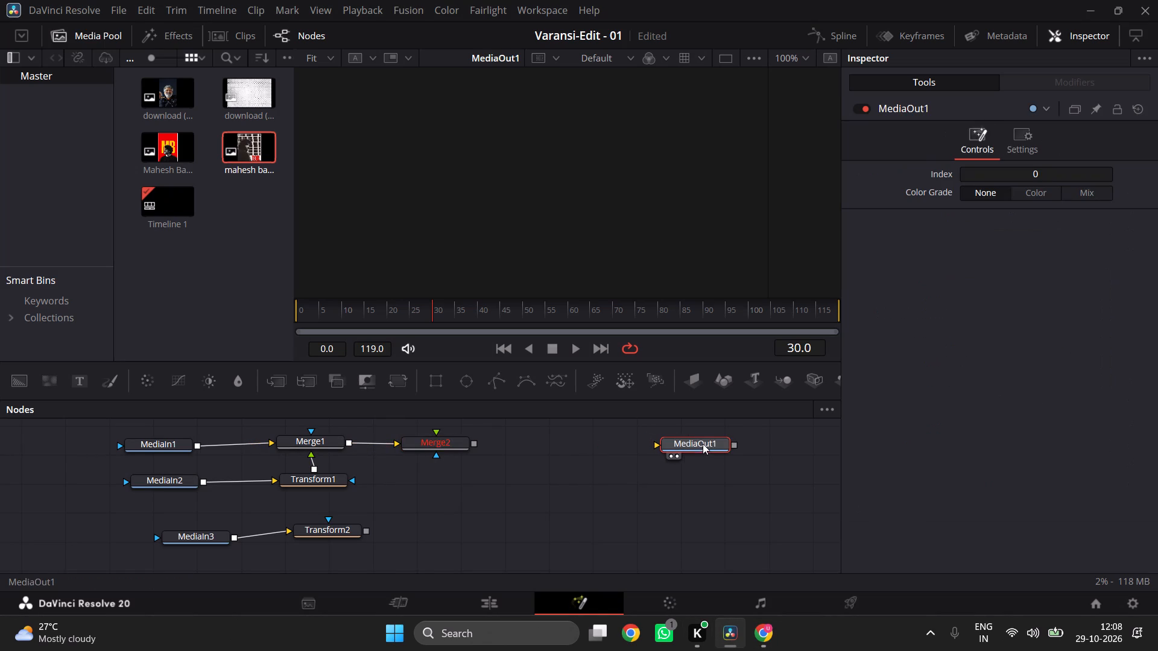
pyautogui.click(435, 435)
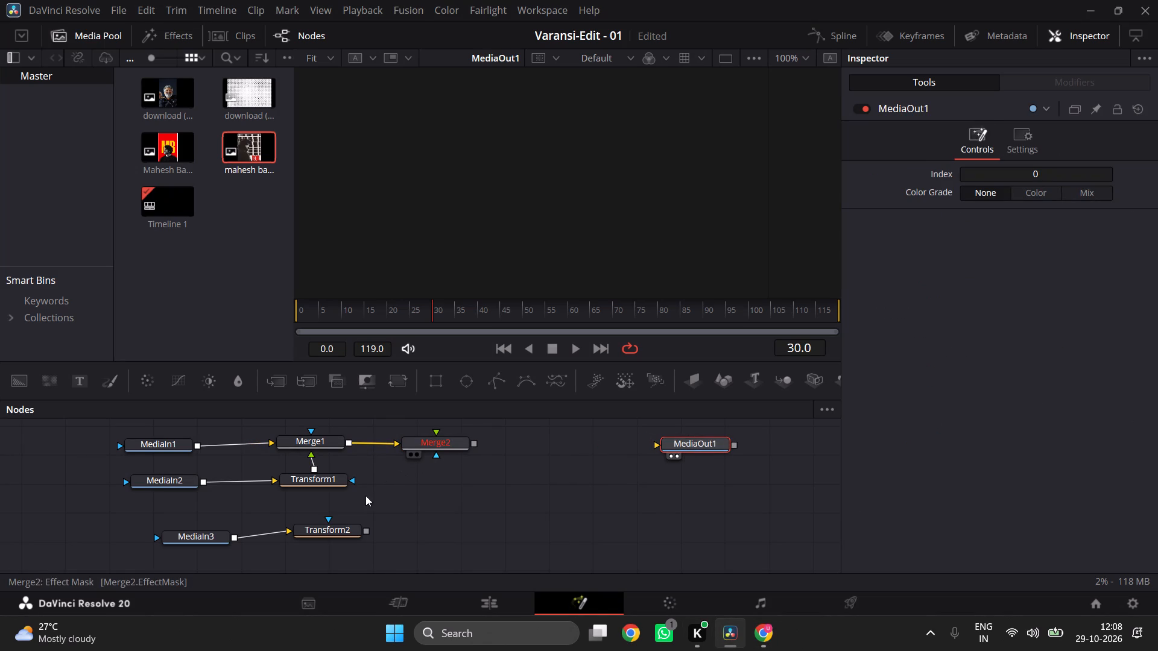
pyautogui.click(446, 442)
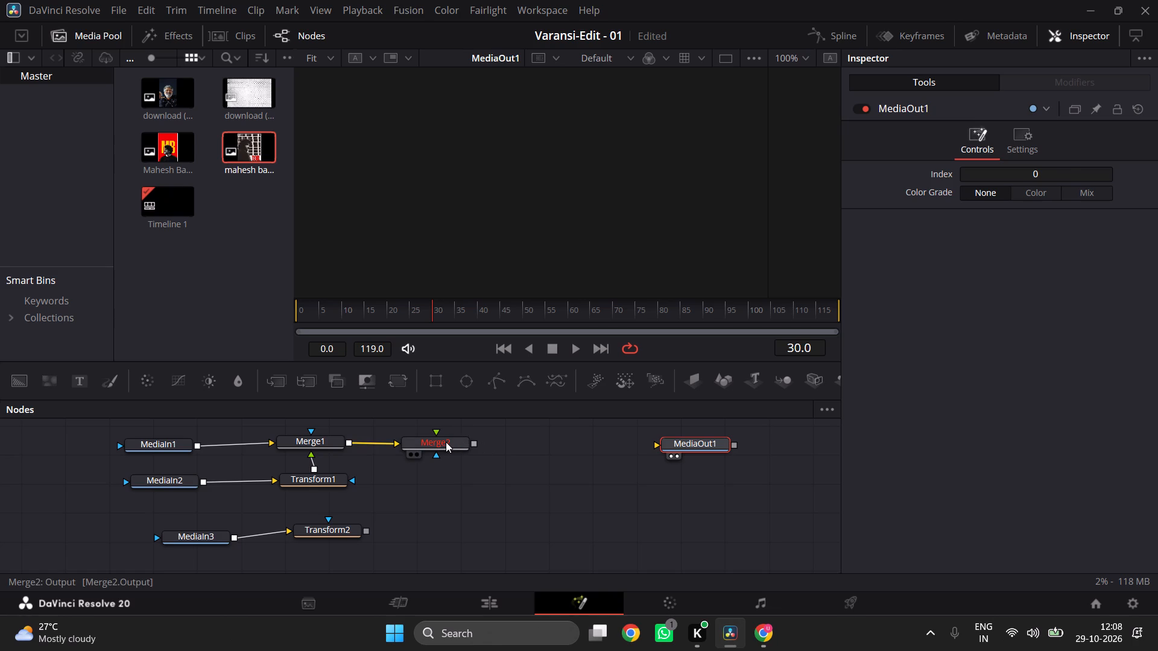
pyautogui.hotkey('ctrl', 'c')
pyautogui.click(509, 495)
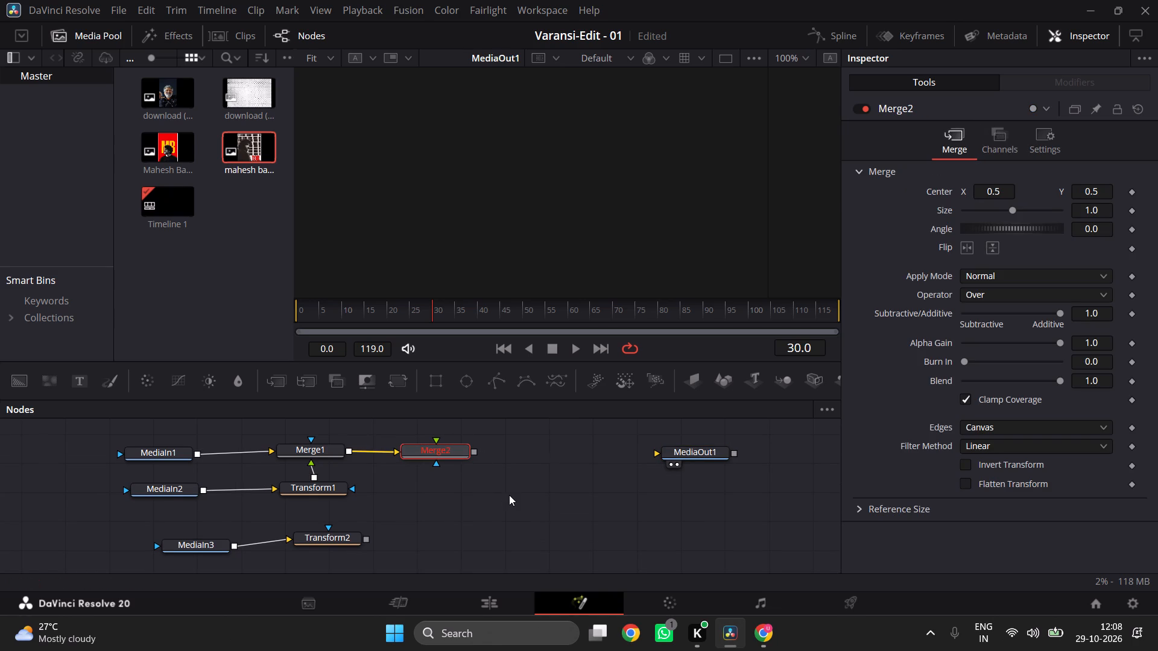
pyautogui.hotkey('ctrl', 'v')
pyautogui.moveTo(514, 494); pyautogui.dragTo(540, 453)
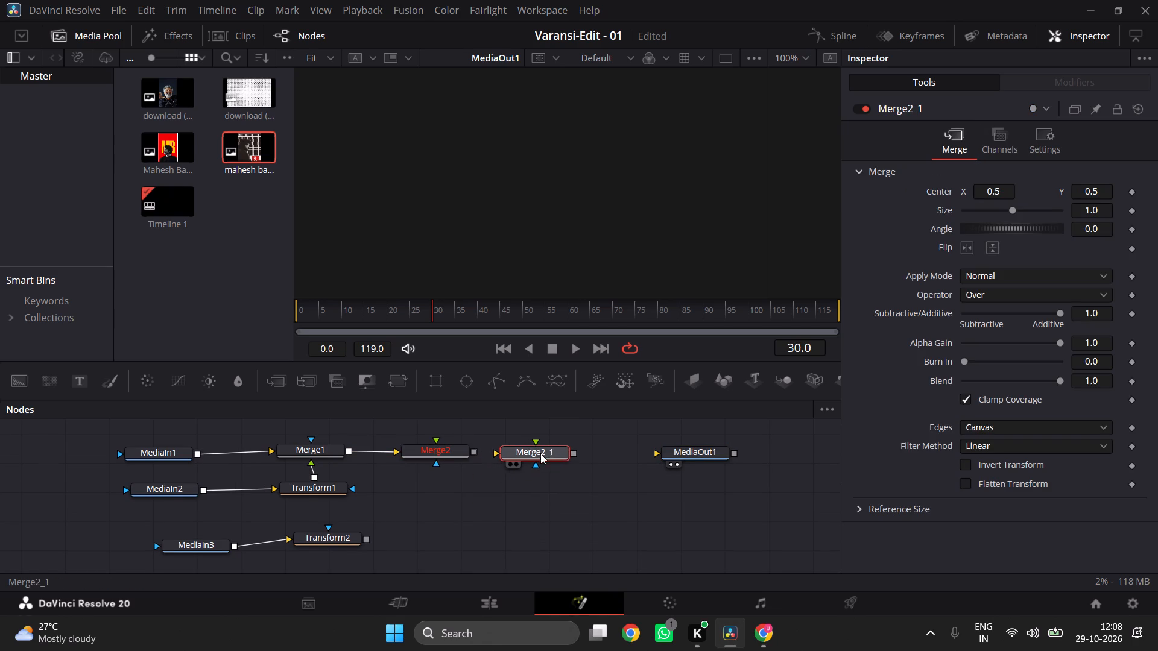
pyautogui.moveTo(540, 453); pyautogui.dragTo(549, 453)
# Following ChatGPT's diagram, chain Merge2's output into the copied merge's yellow input and the copy's output into MediaOut1.
pyautogui.click(753, 640)
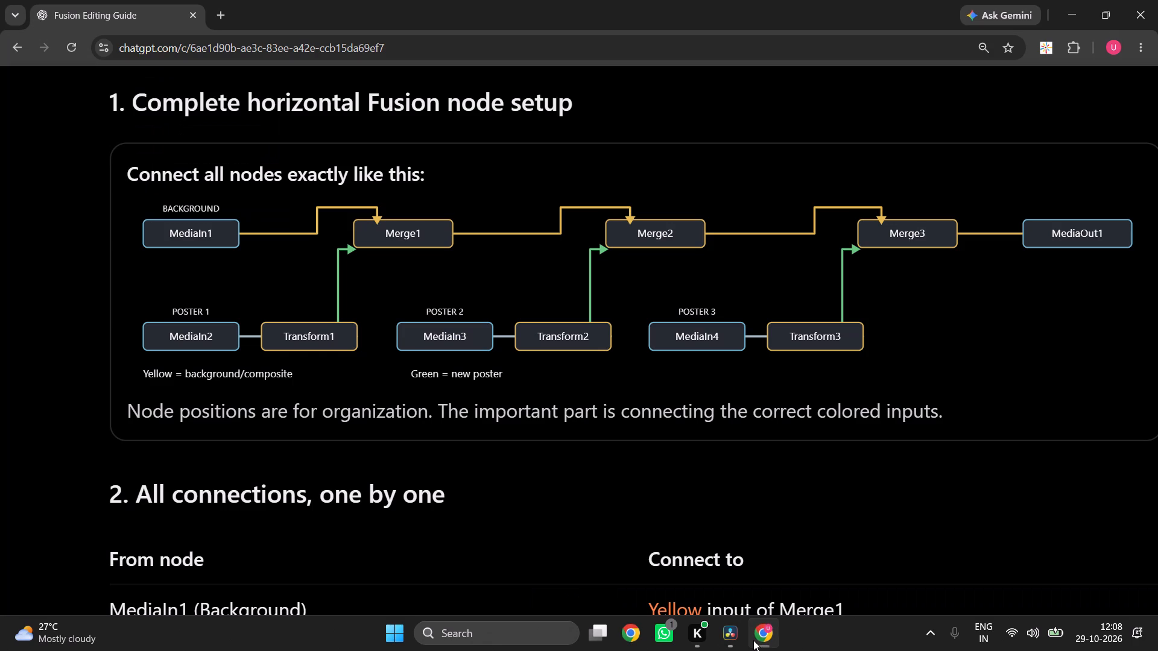
pyautogui.click(732, 630)
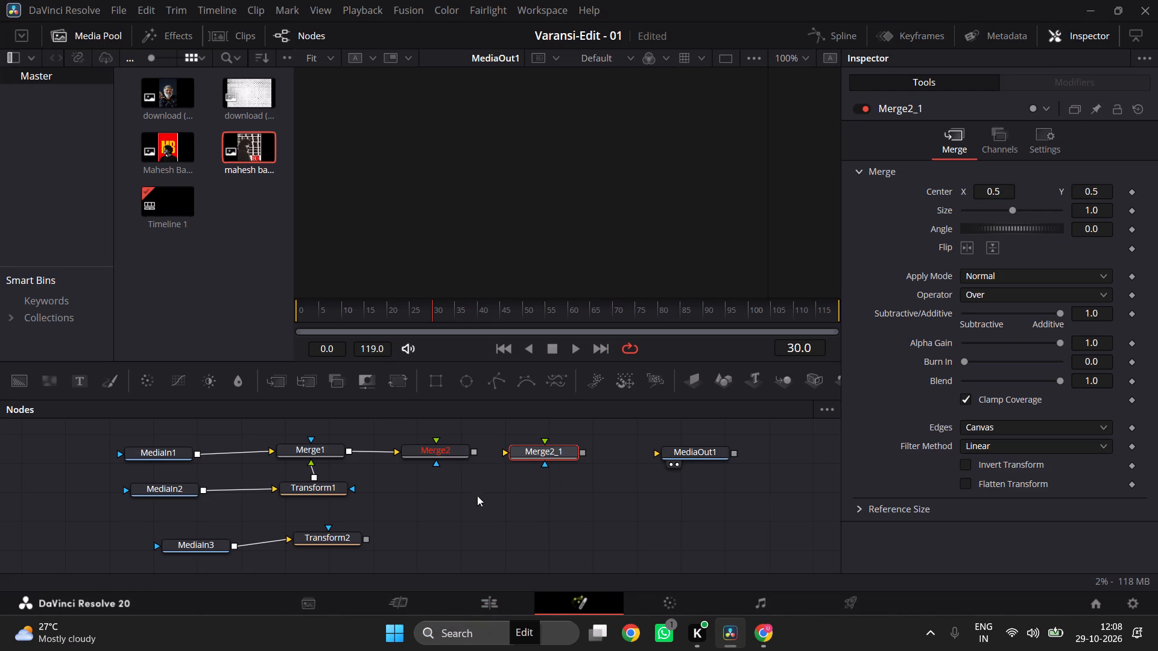
pyautogui.moveTo(475, 453); pyautogui.dragTo(482, 453)
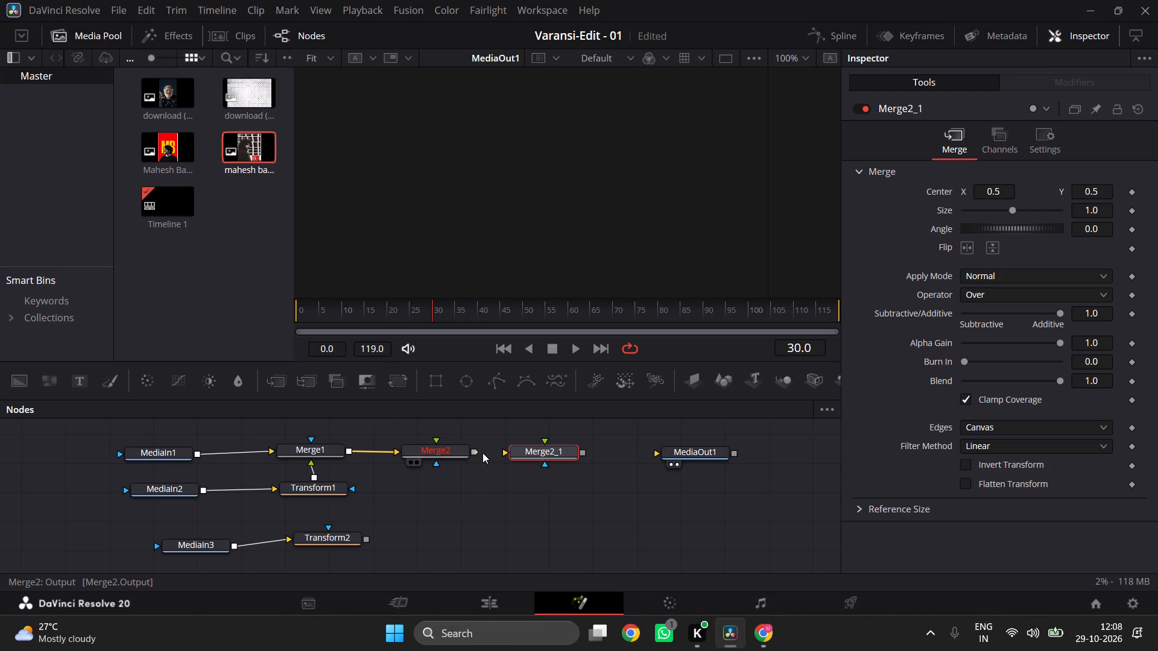
pyautogui.moveTo(482, 453); pyautogui.dragTo(503, 452)
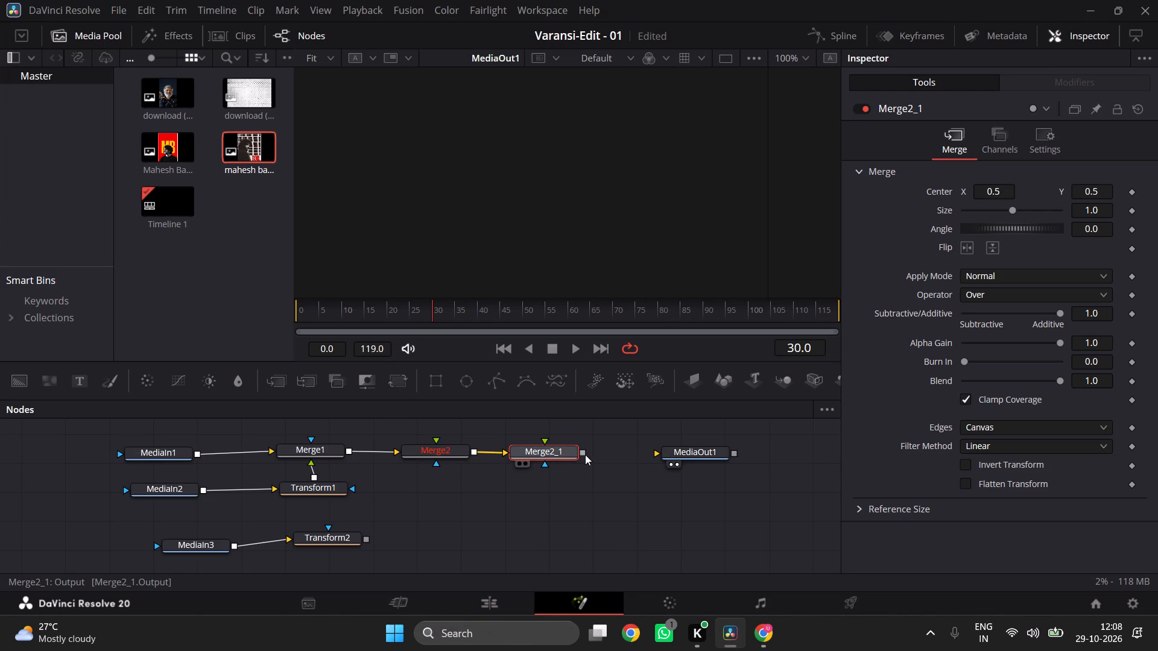
pyautogui.moveTo(585, 454); pyautogui.dragTo(654, 453)
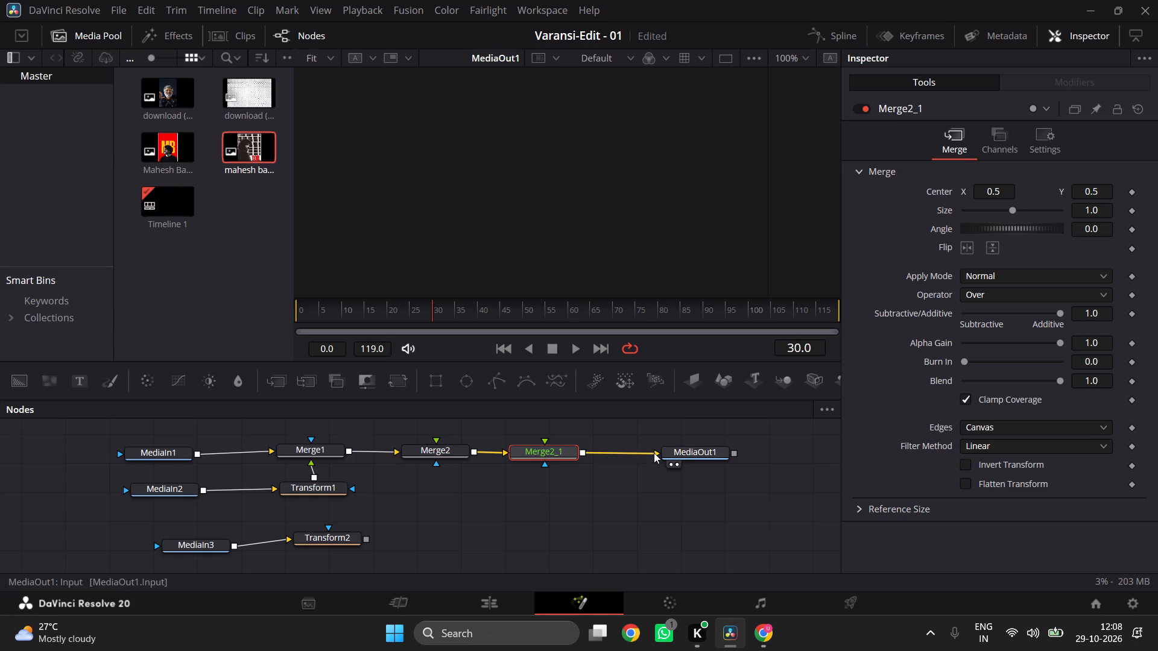
# Recheck ChatGPT's diagram in Chrome, and in DaVinci Resolve connect Transform2's output to Merge2's green foreground input.
pyautogui.click(755, 648)
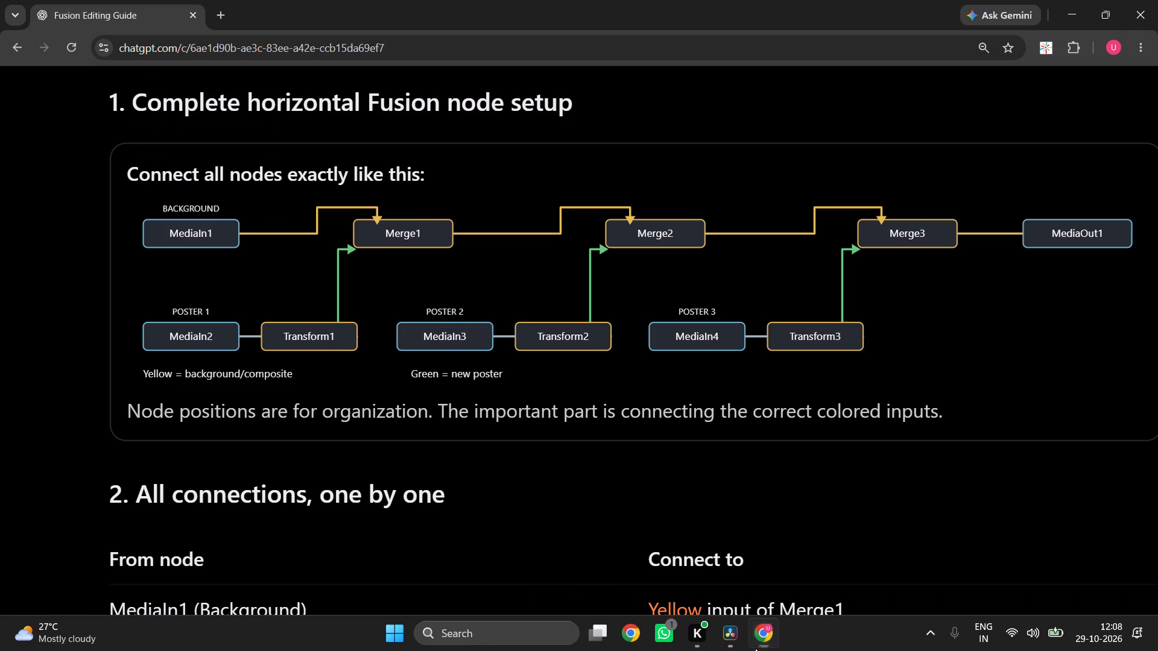
pyautogui.click(723, 635)
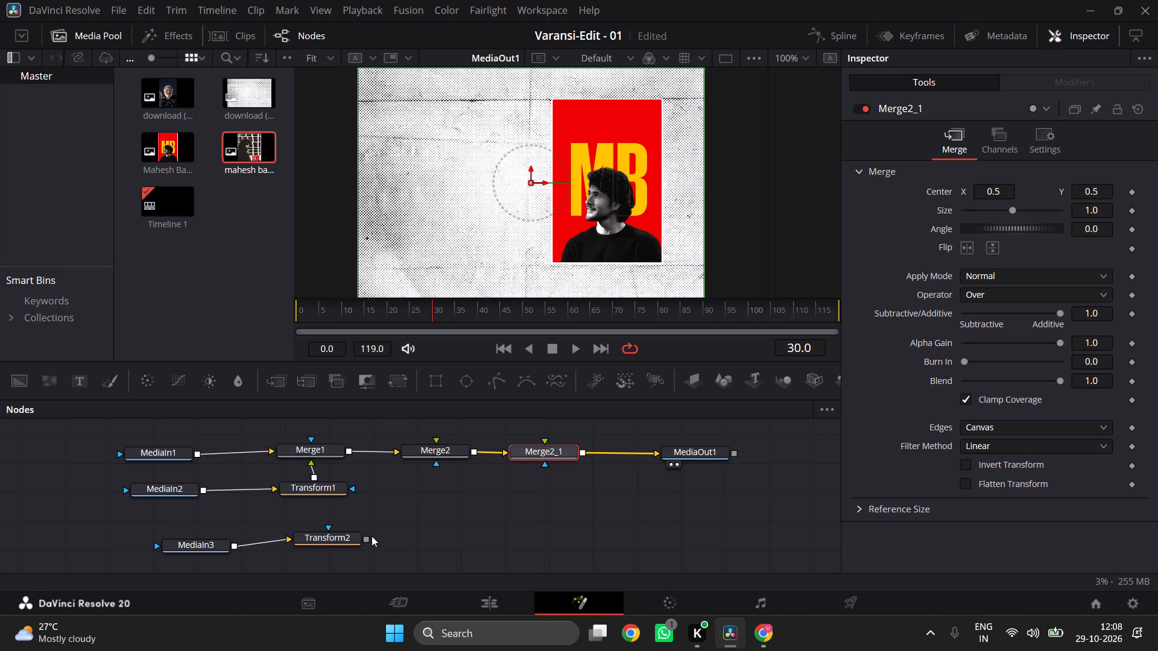
pyautogui.moveTo(367, 538); pyautogui.dragTo(370, 526)
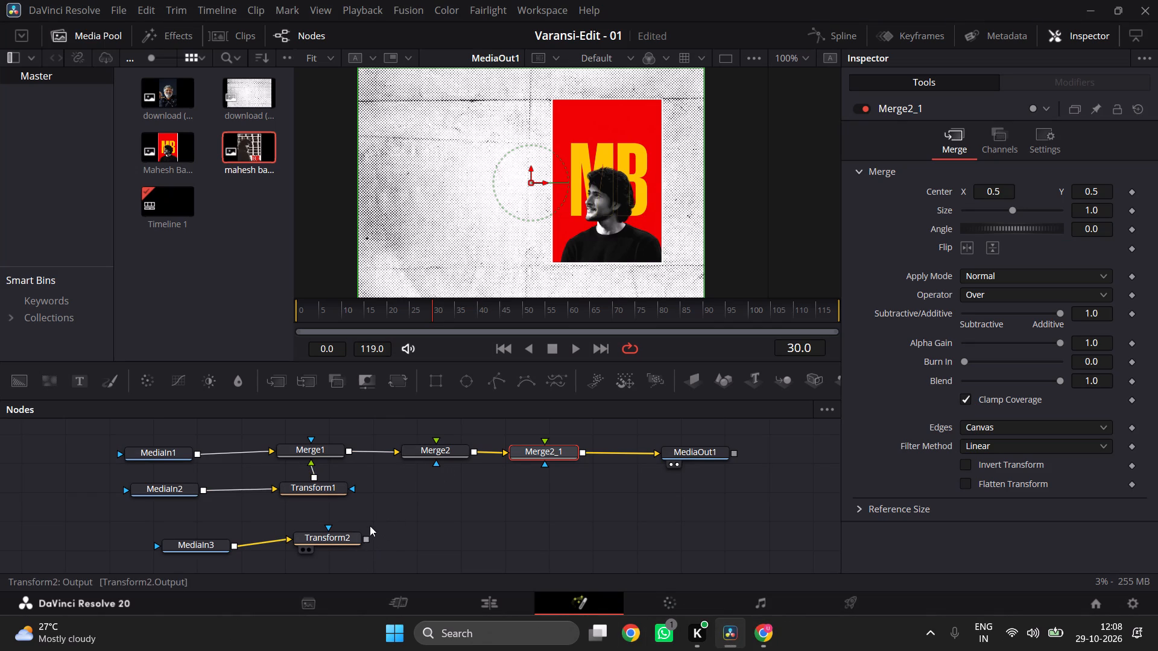
pyautogui.moveTo(370, 526); pyautogui.dragTo(374, 512)
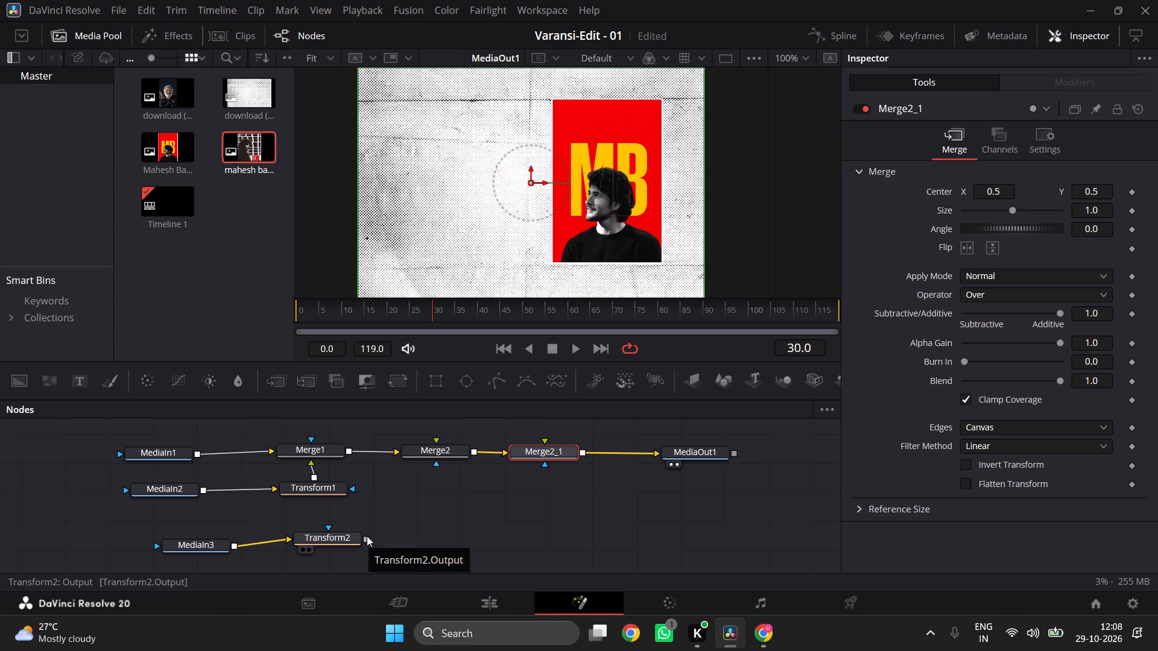
pyautogui.moveTo(367, 538); pyautogui.dragTo(435, 441)
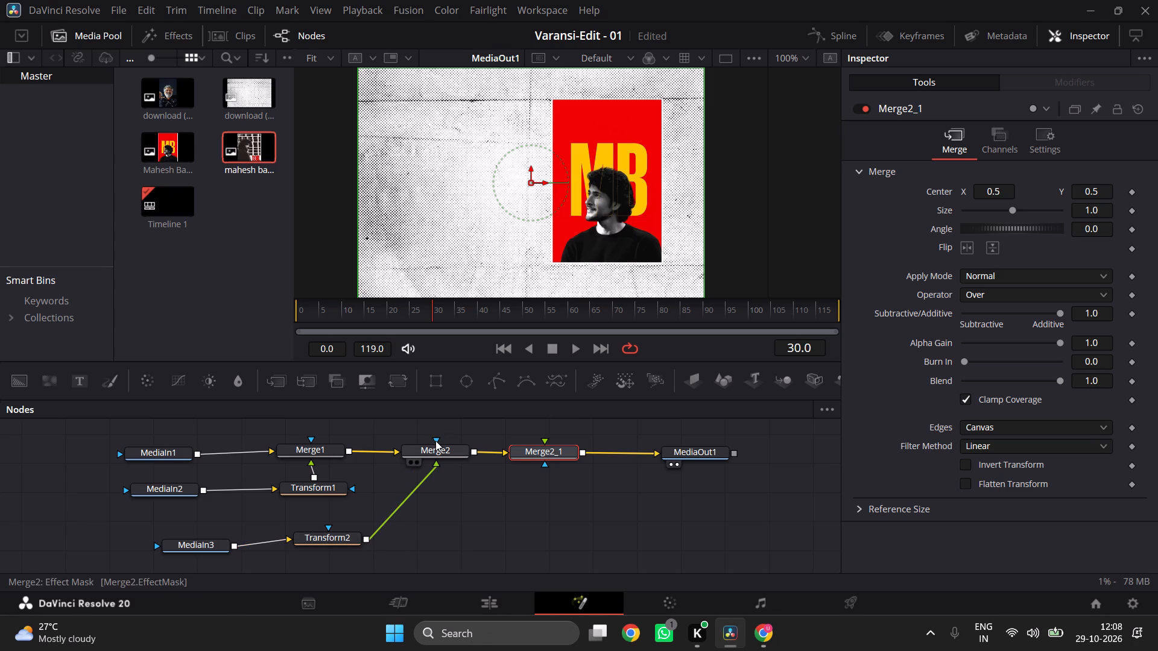
# Set the Size of the copied merge node, Merge2_1, to 1.38.
pyautogui.click(513, 233)
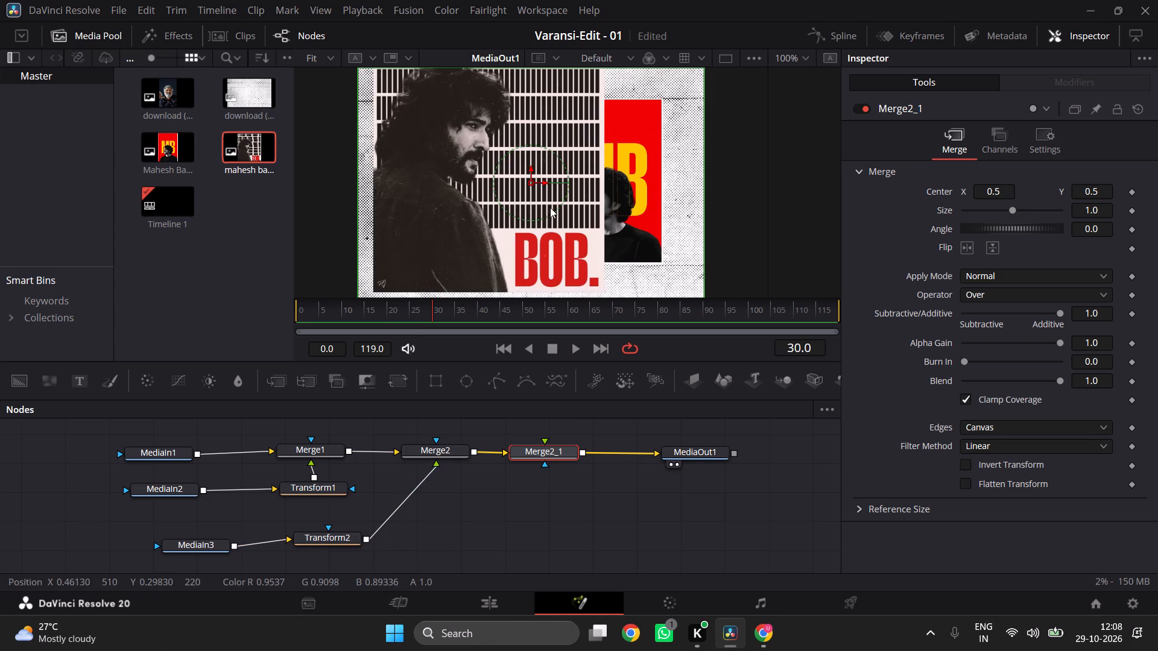
pyautogui.click(531, 182)
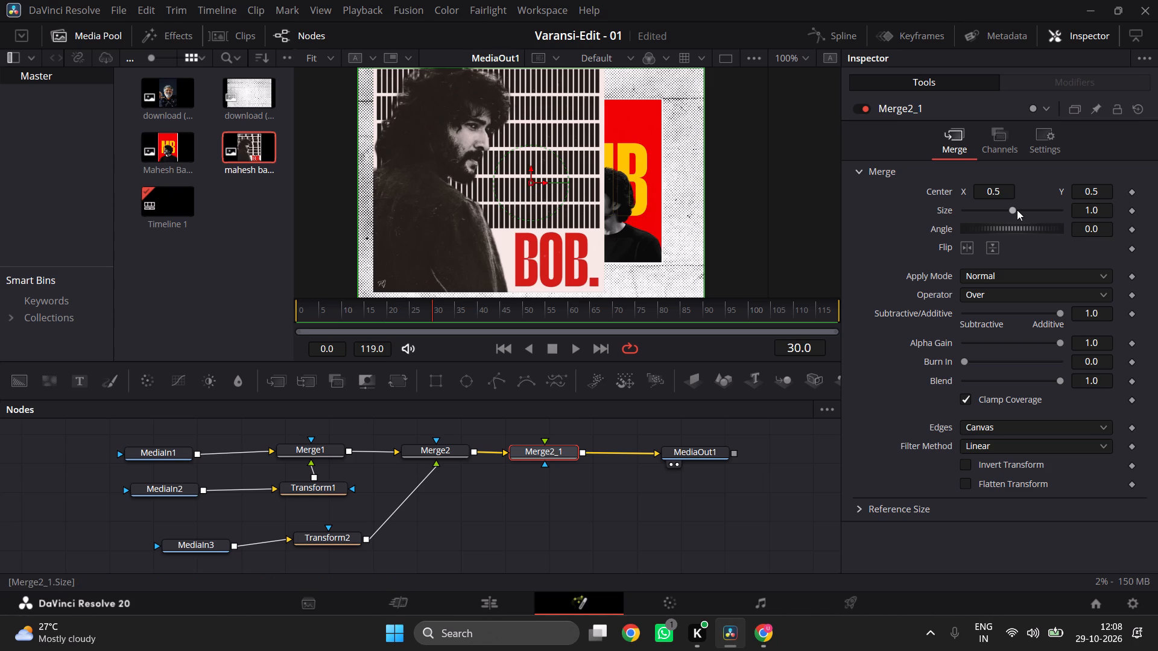
pyautogui.click(1010, 210)
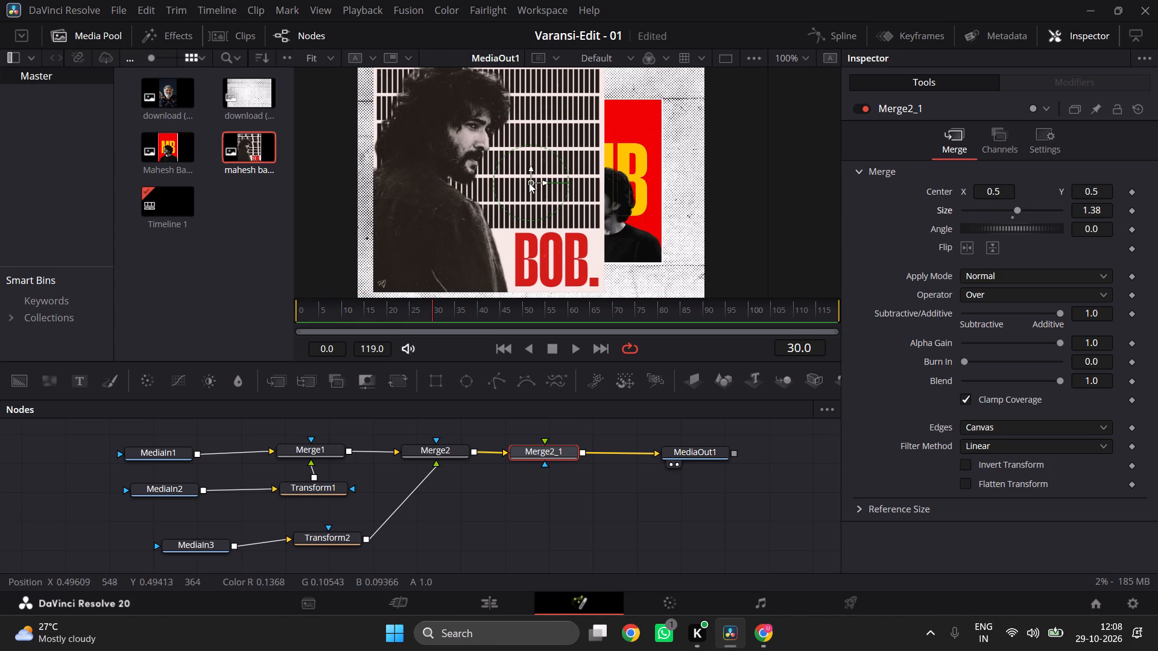
# Scale the BOB poster's Transform2 to about 0.57 and move it beside the red MB poster, centred near X 0.164, Y 0.516.
pyautogui.moveTo(529, 177); pyautogui.dragTo(565, 180)
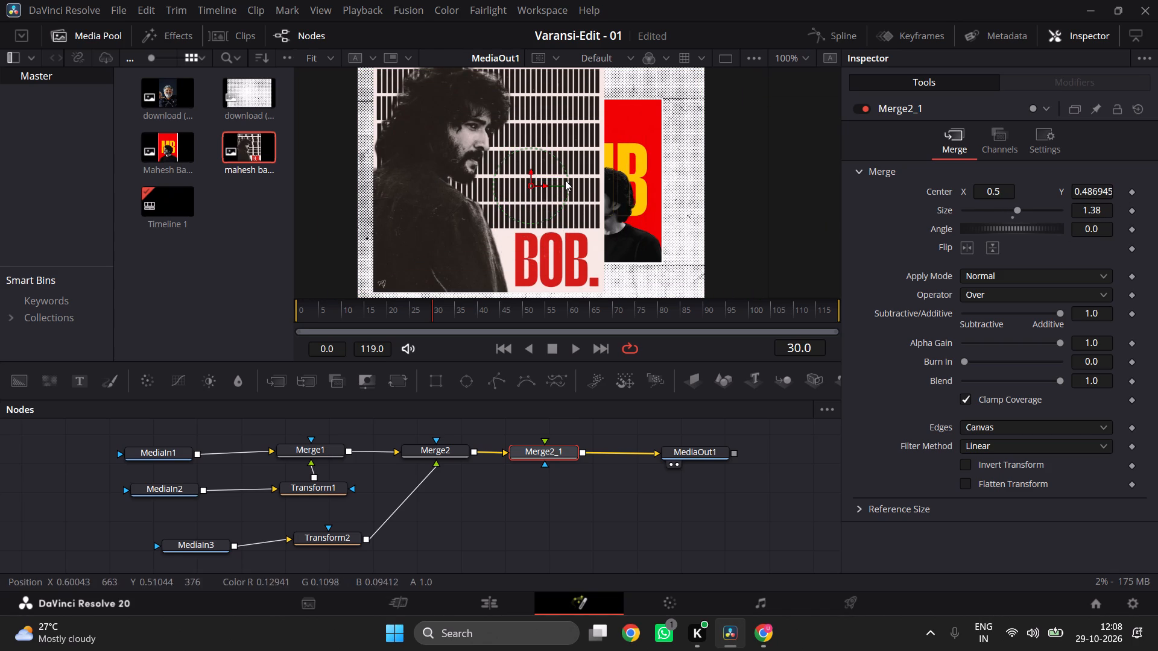
pyautogui.click(323, 534)
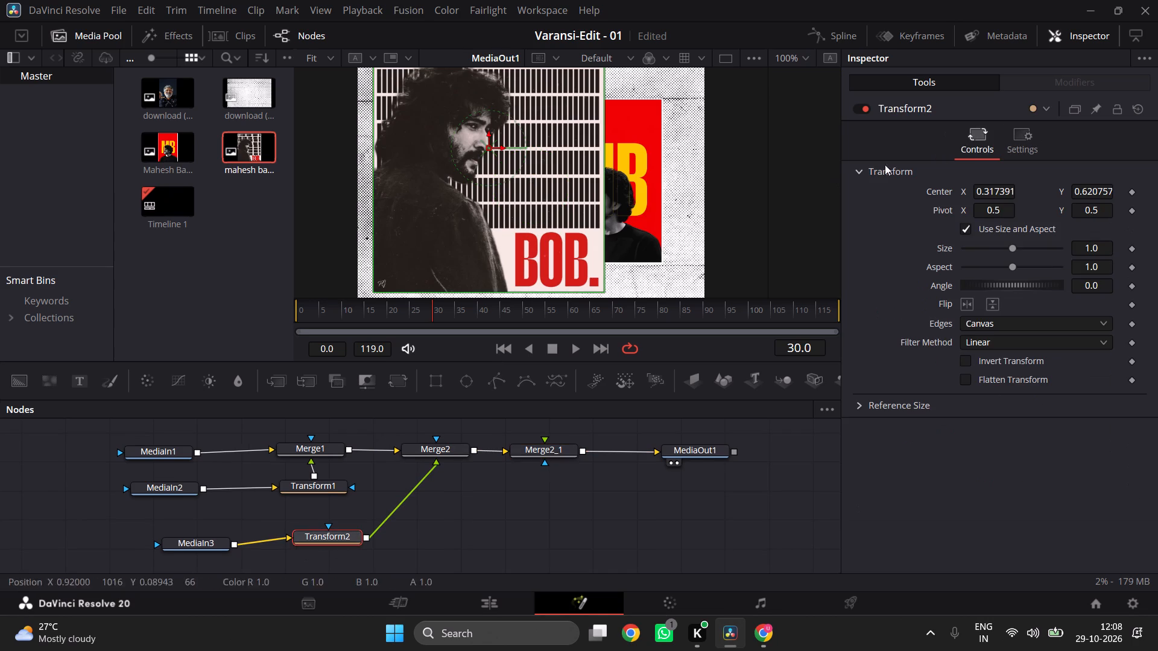
pyautogui.click(562, 136)
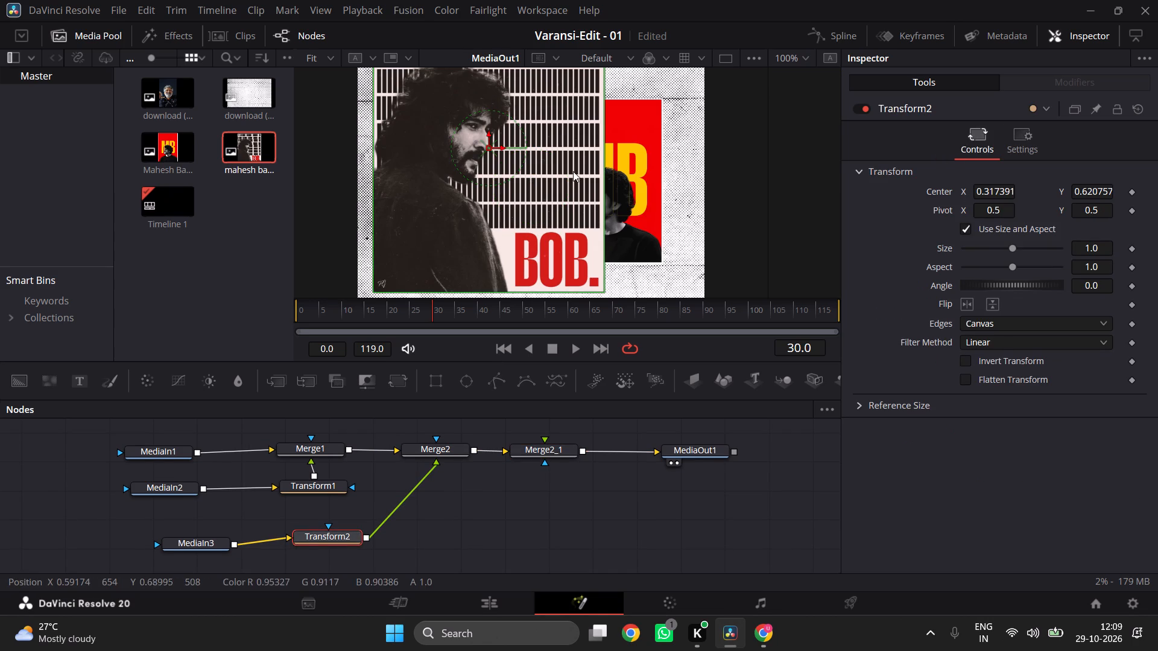
pyautogui.moveTo(603, 290); pyautogui.dragTo(519, 220)
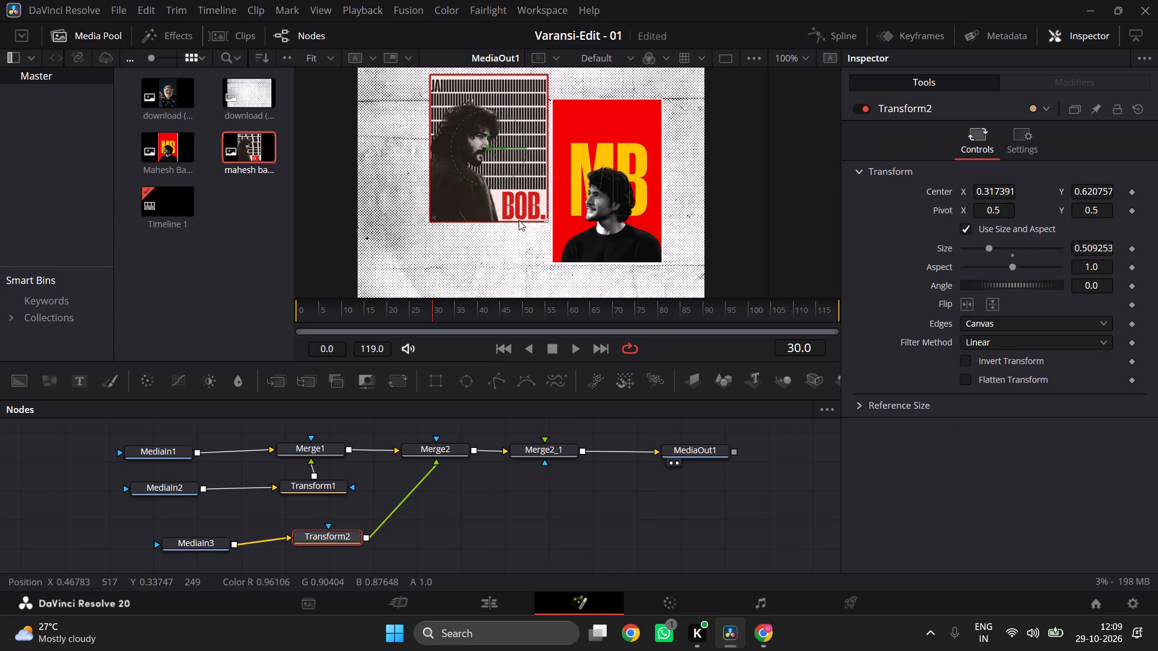
pyautogui.moveTo(519, 220); pyautogui.dragTo(525, 229)
pyautogui.moveTo(502, 166); pyautogui.dragTo(484, 156)
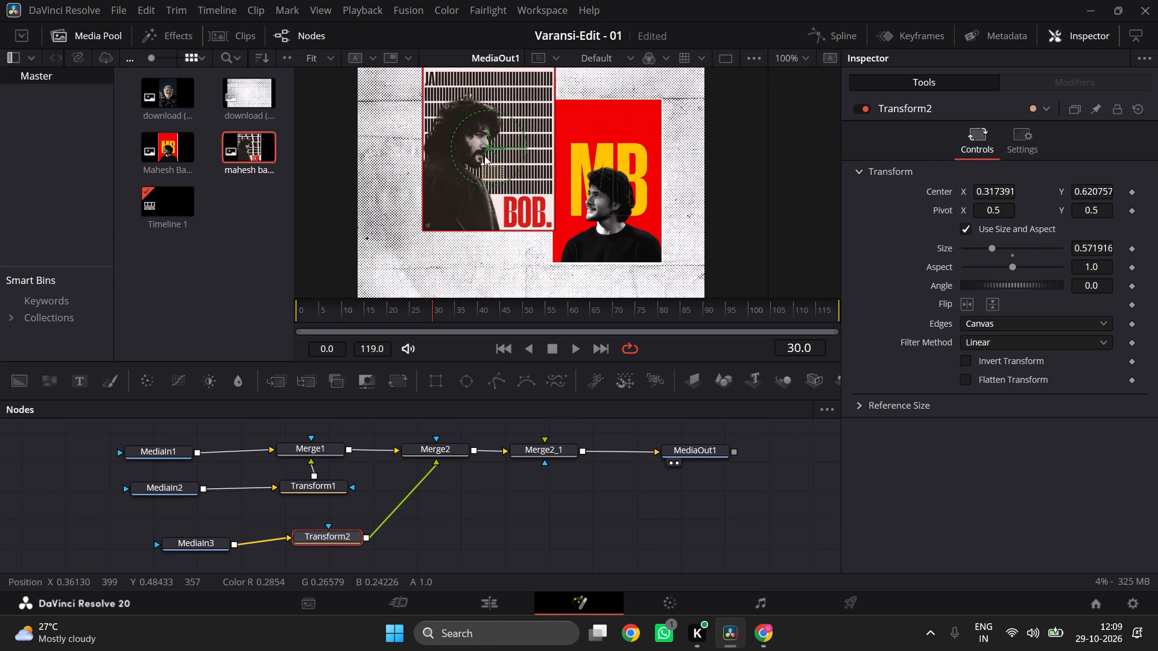
pyautogui.moveTo(484, 156); pyautogui.dragTo(486, 148)
pyautogui.moveTo(486, 148); pyautogui.dragTo(447, 178)
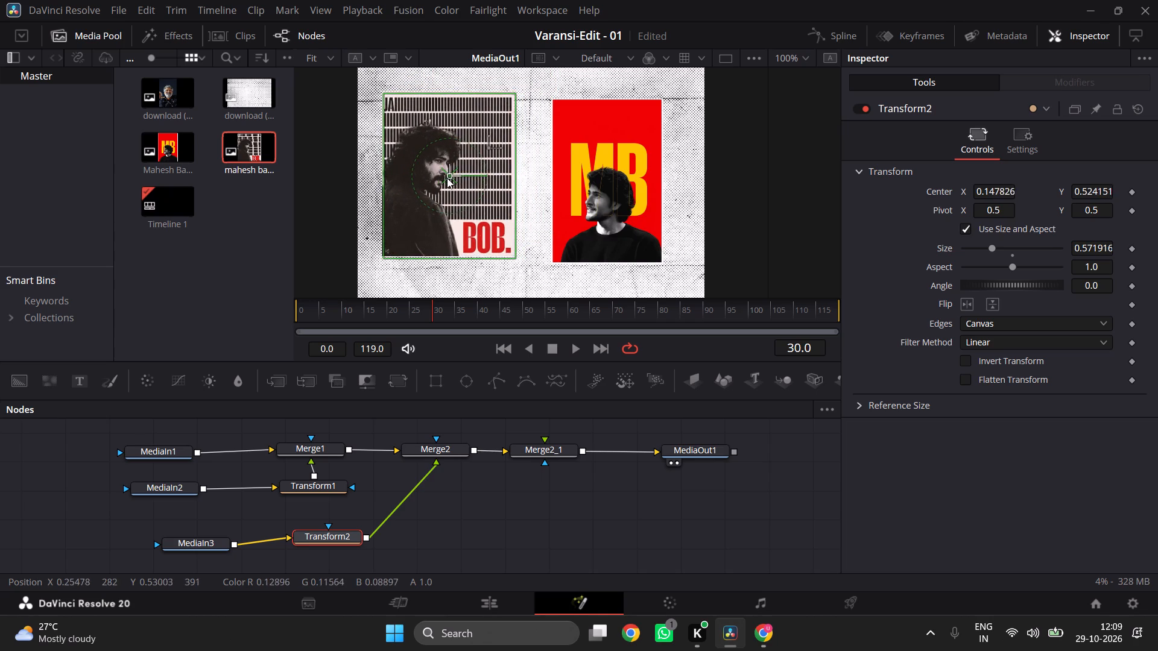
pyautogui.moveTo(447, 178); pyautogui.dragTo(450, 178)
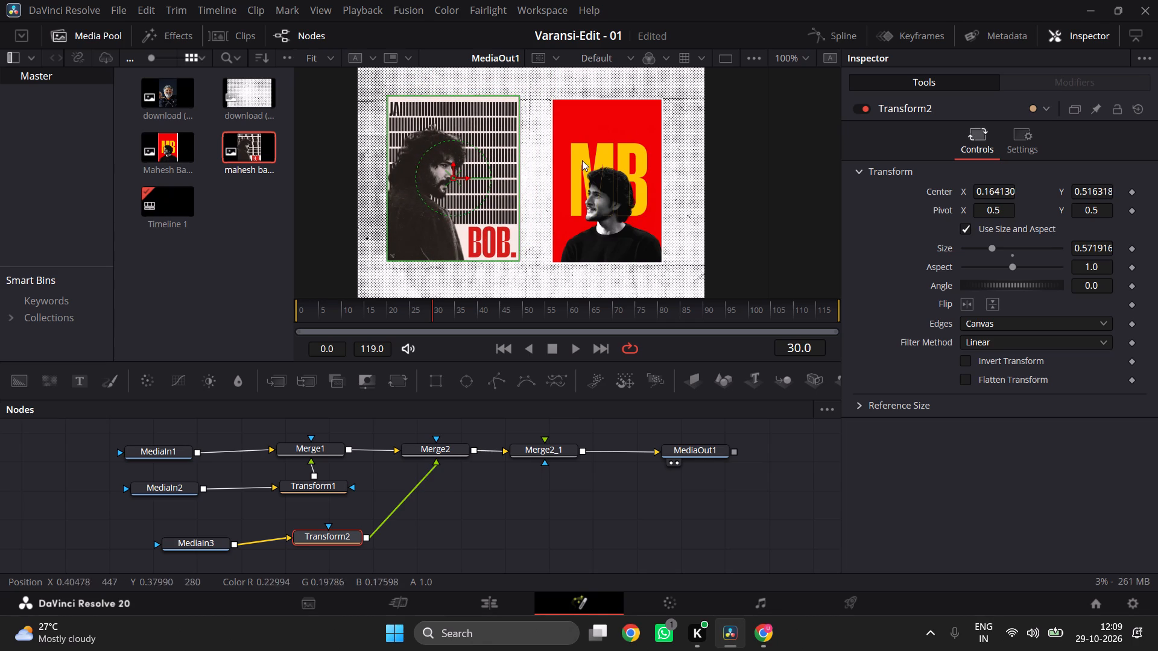
# Shift the MB poster outward with Transform1 to a center near X 0.535, Y 0.511, and size it to about 0.985.
pyautogui.click(618, 180)
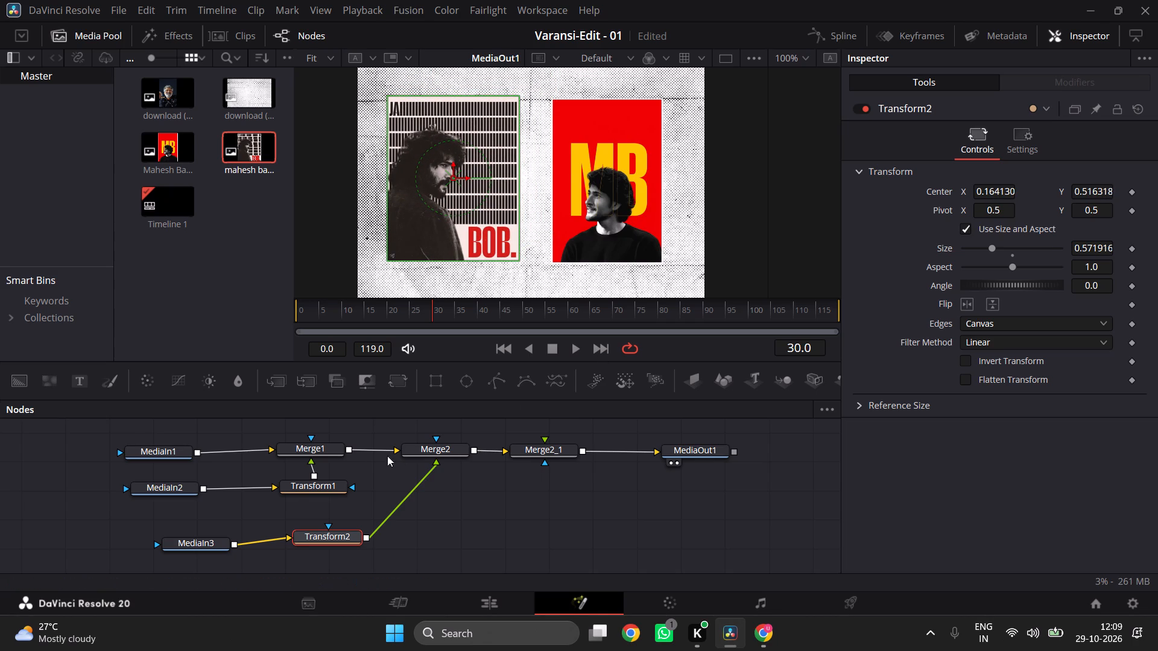
pyautogui.click(314, 486)
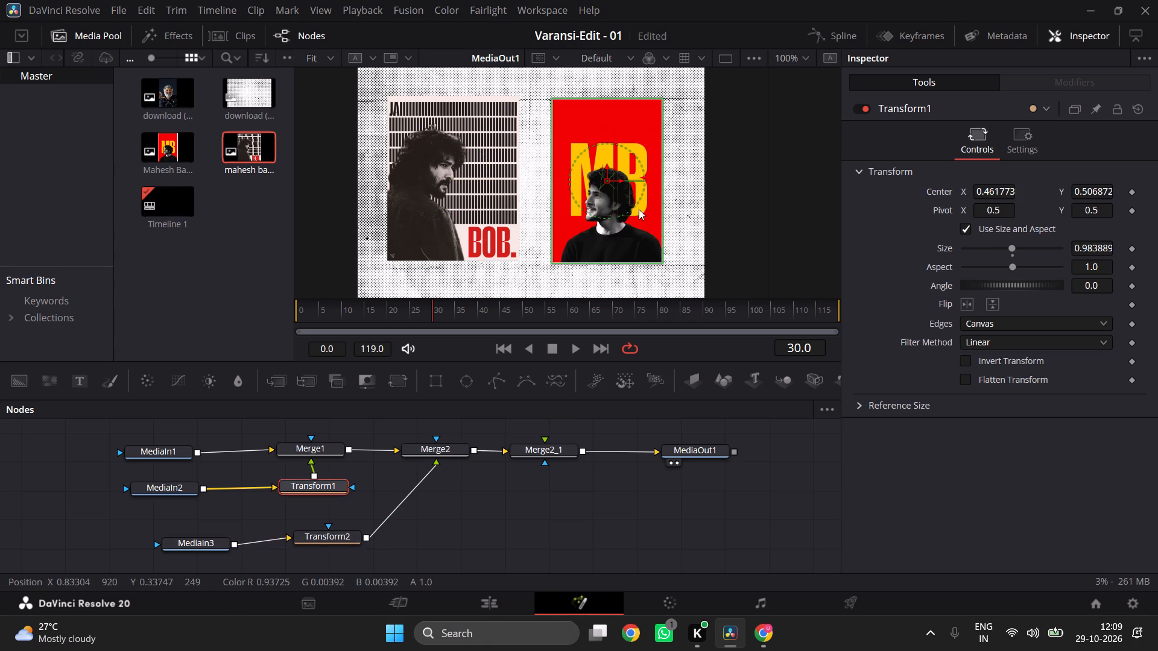
pyautogui.moveTo(607, 179); pyautogui.dragTo(615, 178)
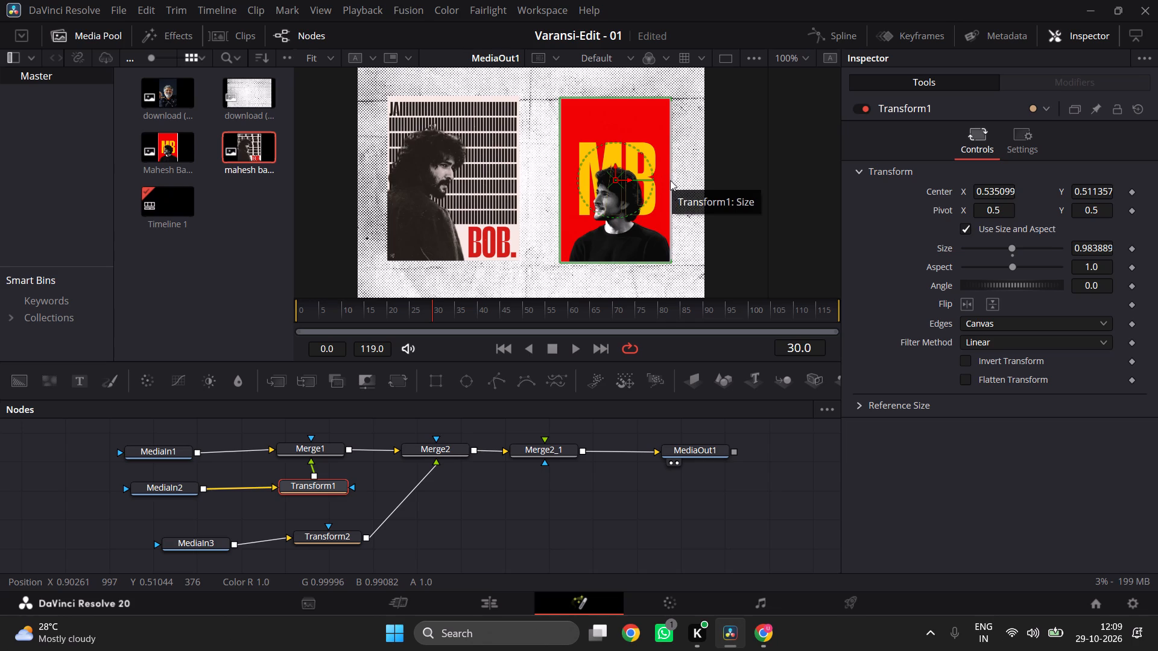
pyautogui.click(482, 149)
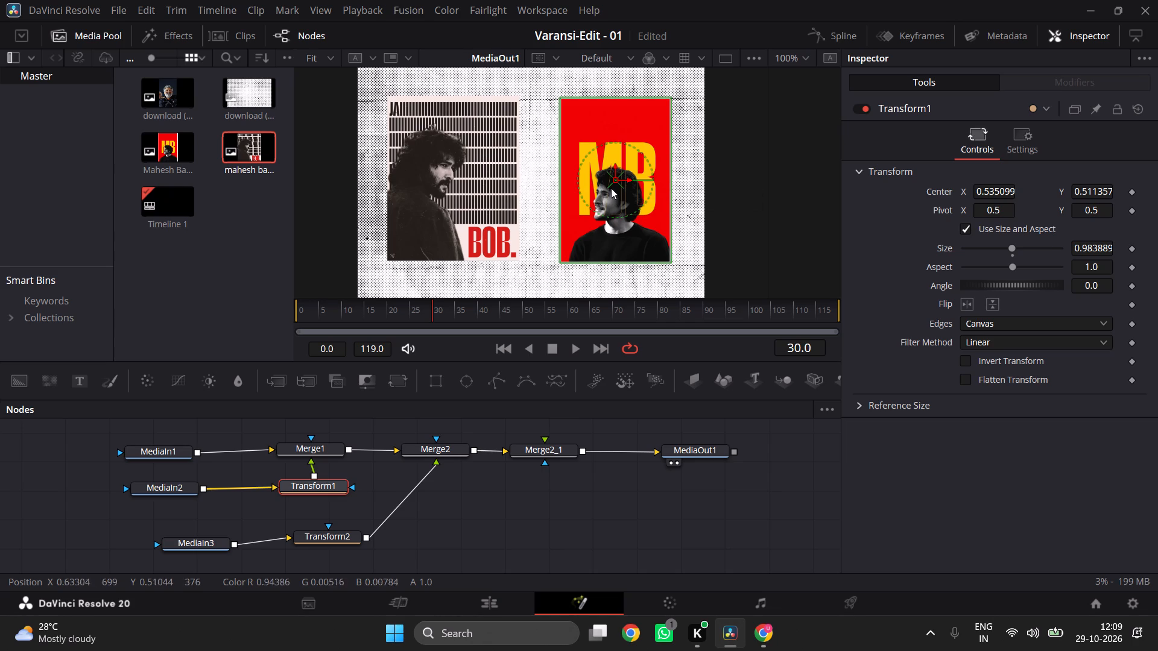
pyautogui.click(669, 180)
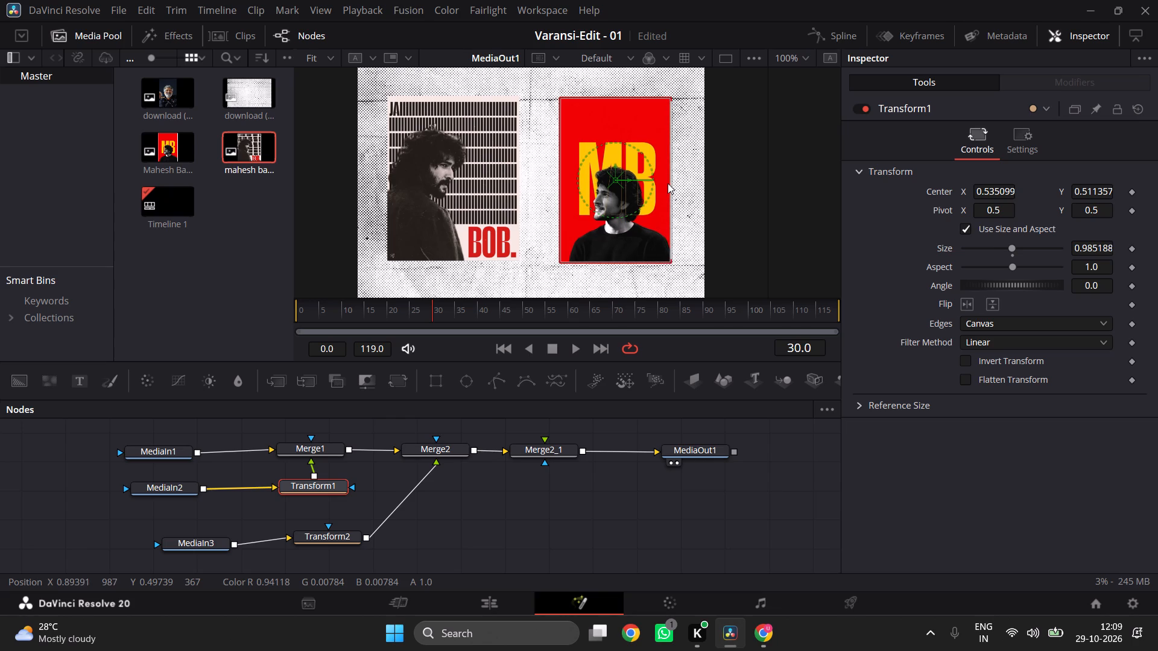
# Fine-tune Transform2's size to about 0.567, keeping the BOB poster's center near Y 0.516, to match the MB poster's height.
pyautogui.click(486, 175)
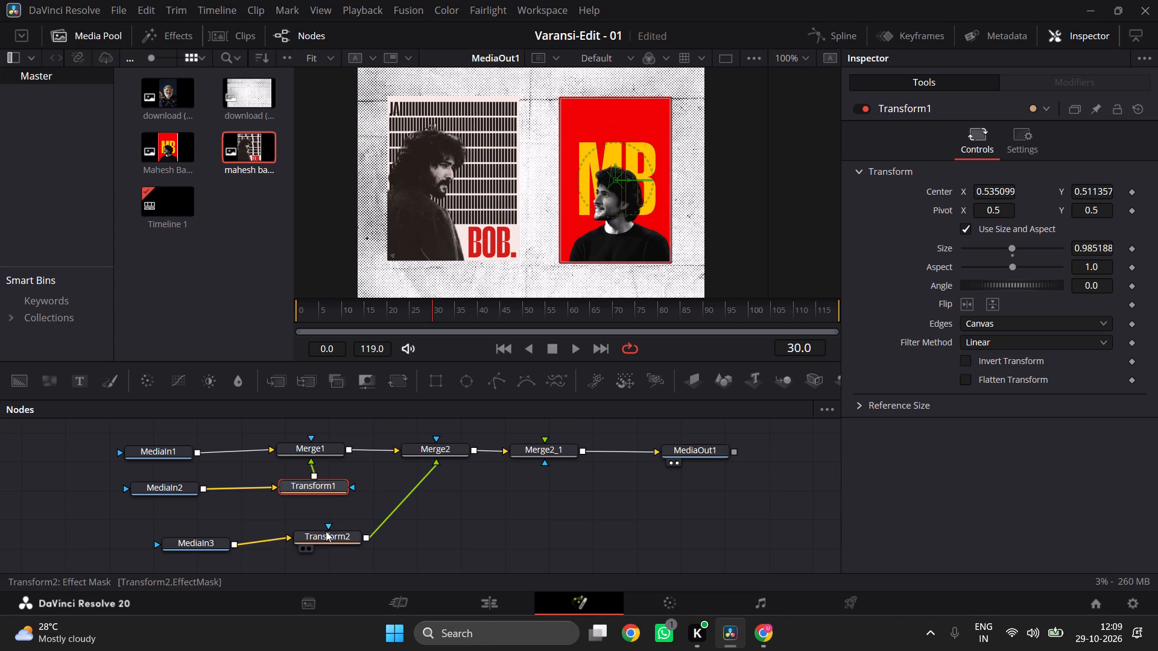
pyautogui.click(326, 531)
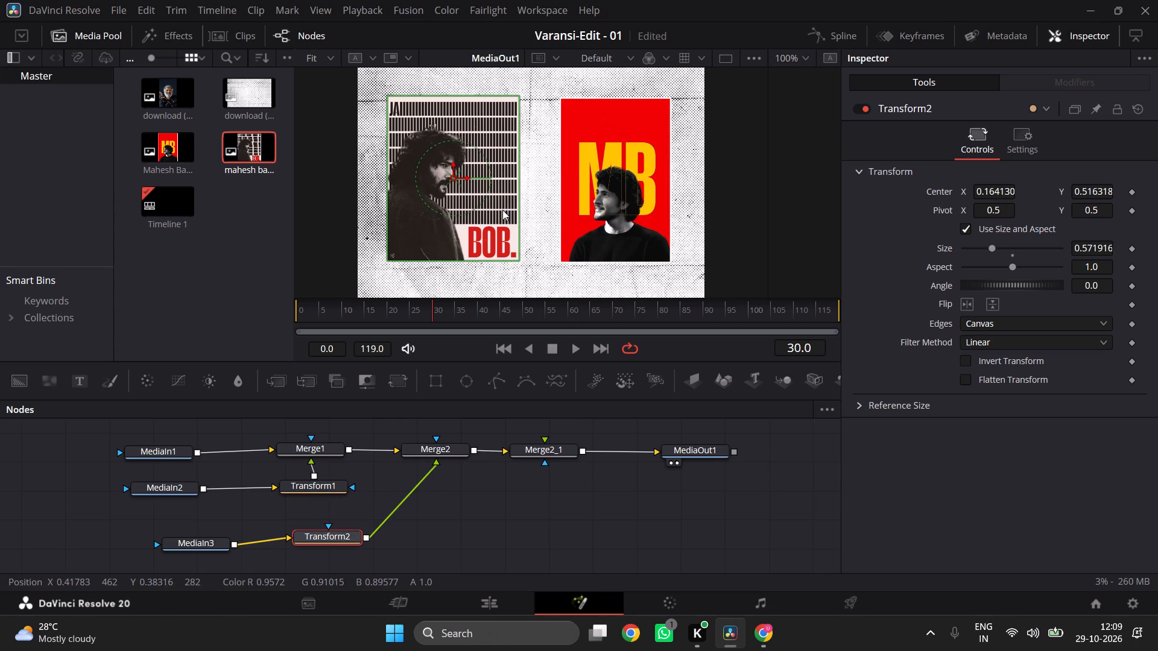
pyautogui.click(519, 182)
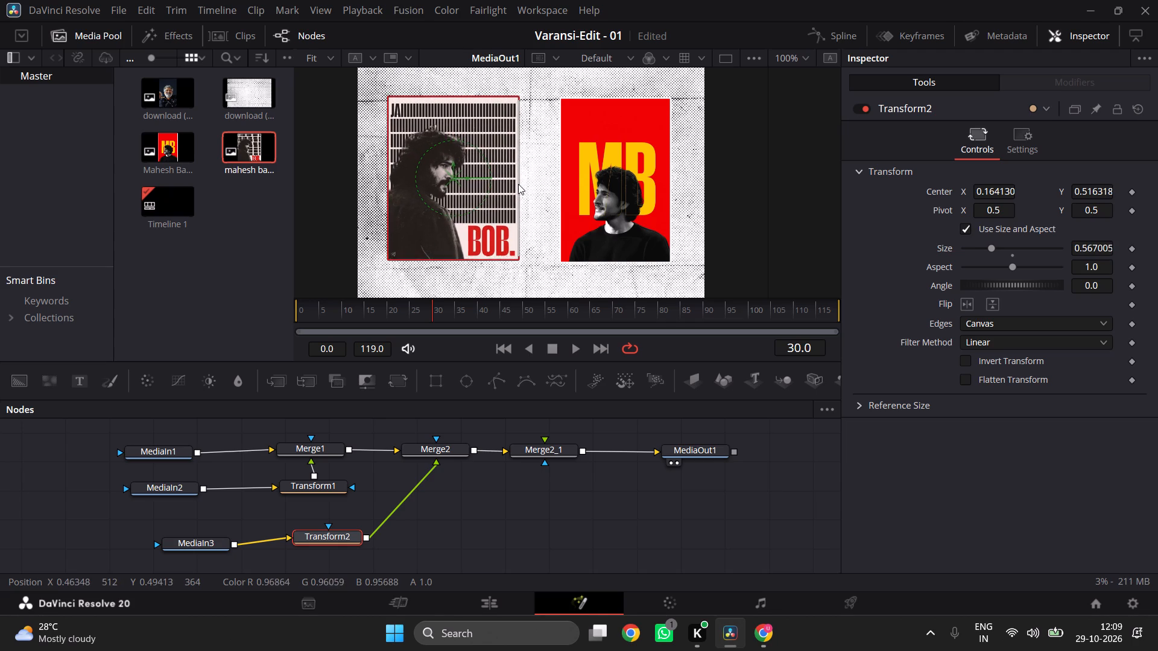
pyautogui.click(452, 175)
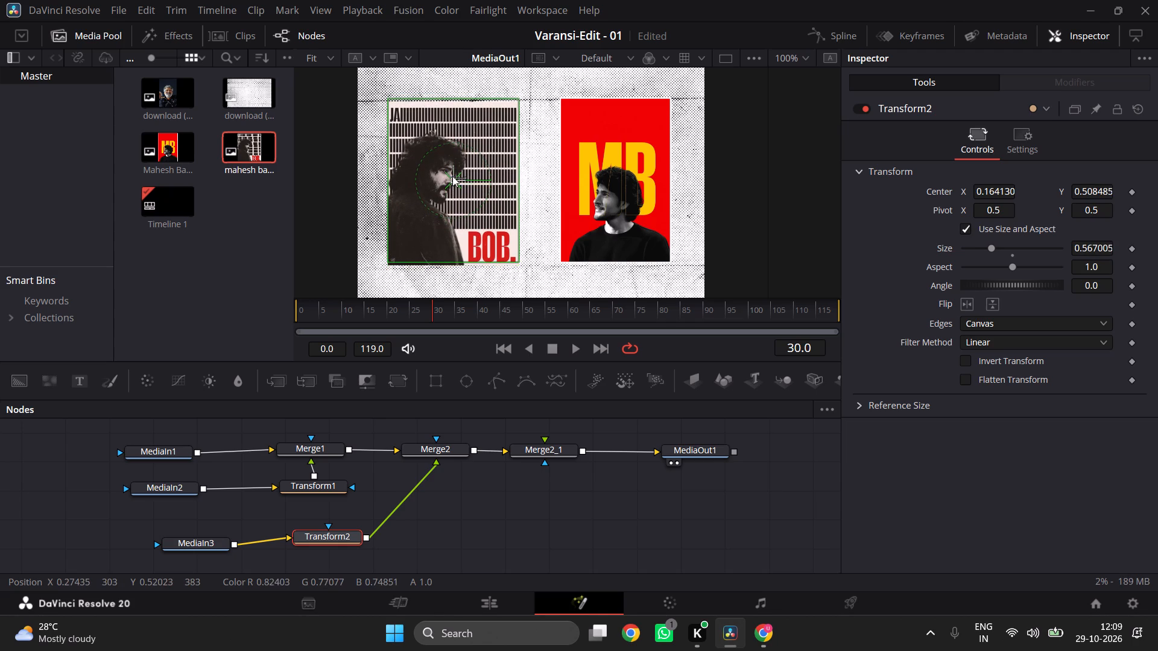
pyautogui.click(539, 273)
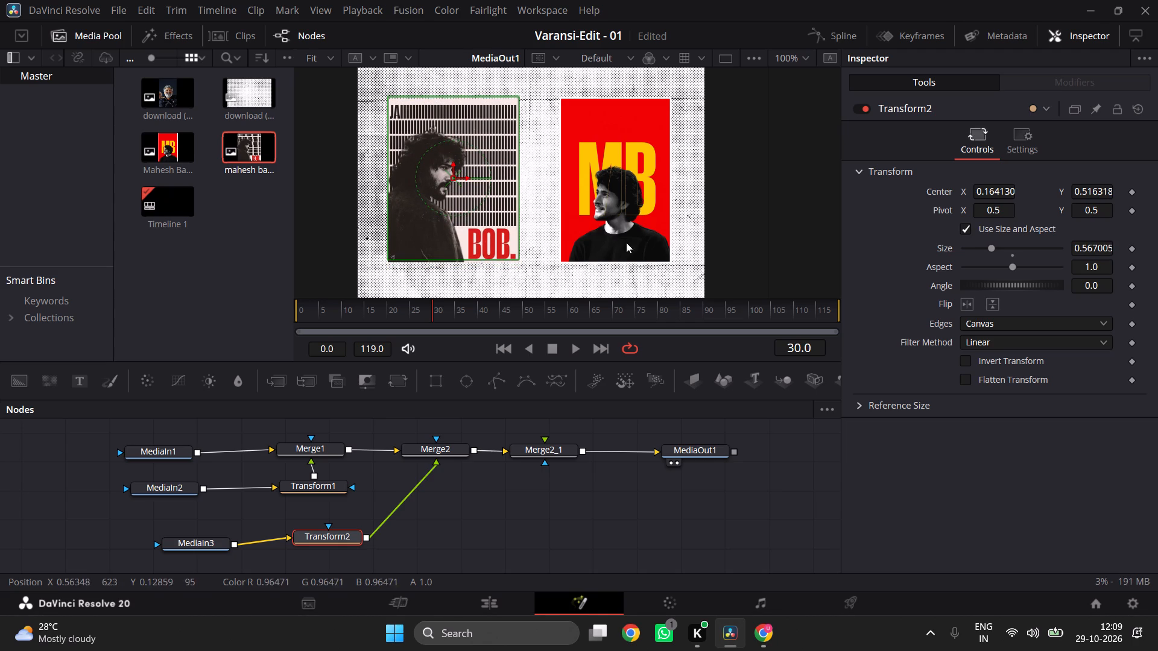
pyautogui.click(735, 225)
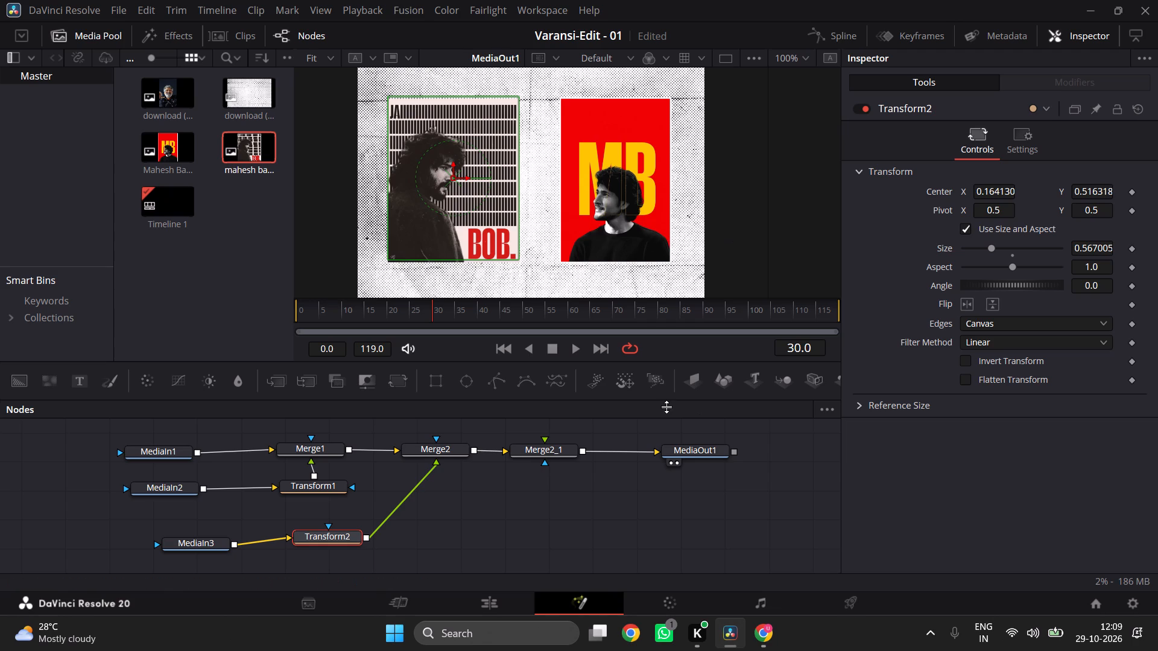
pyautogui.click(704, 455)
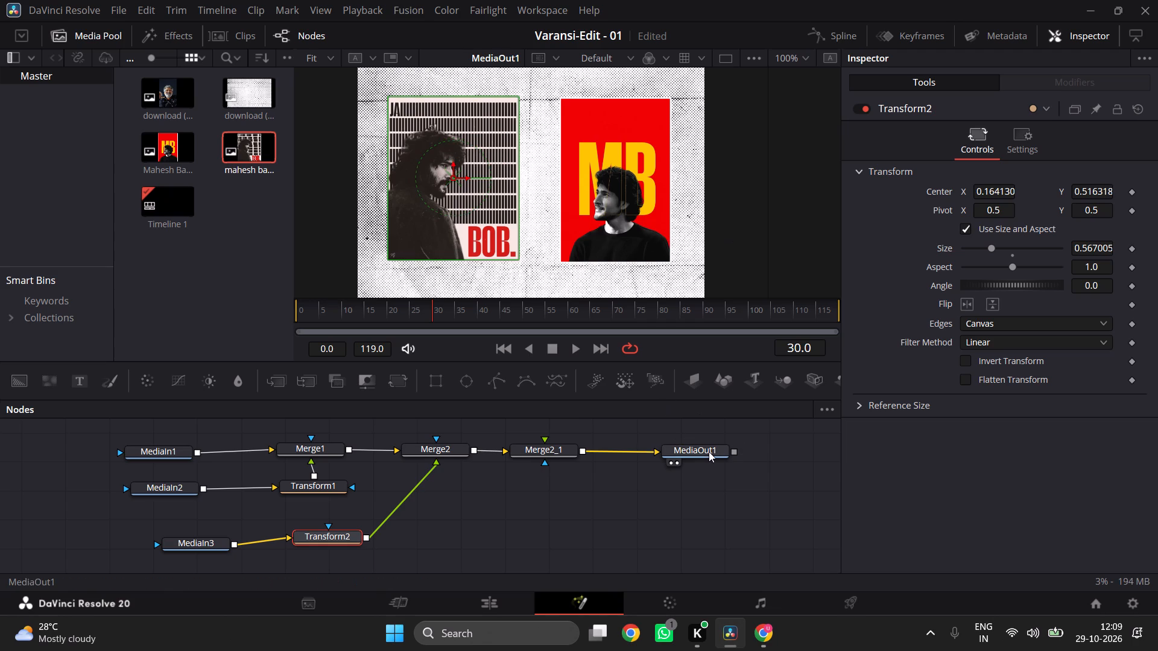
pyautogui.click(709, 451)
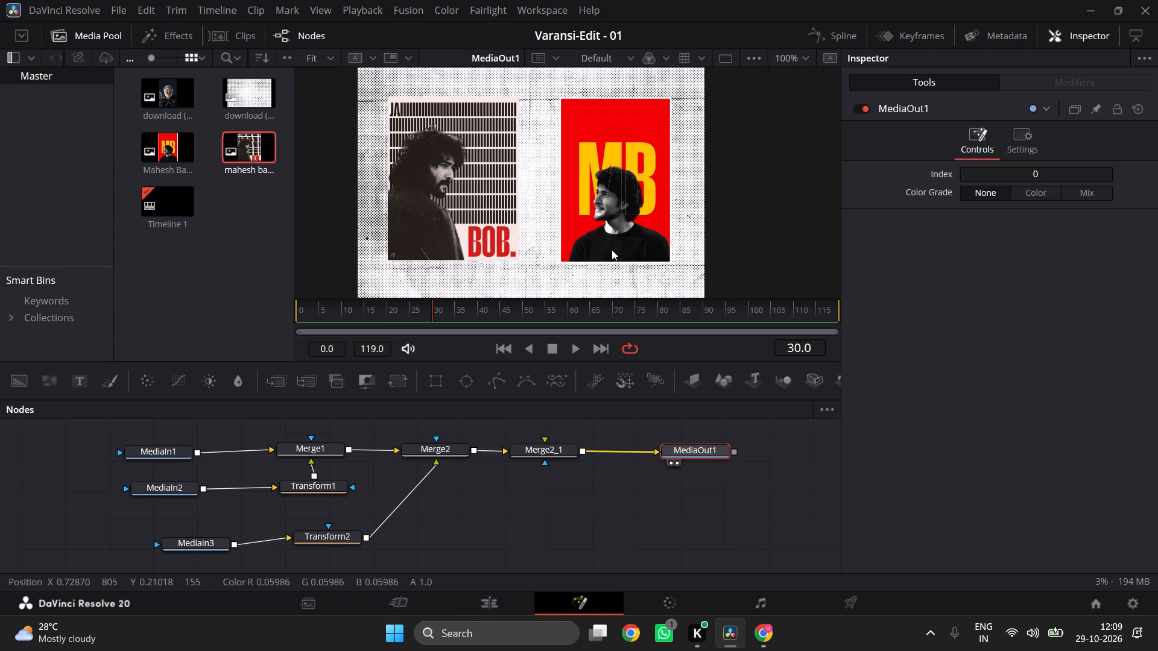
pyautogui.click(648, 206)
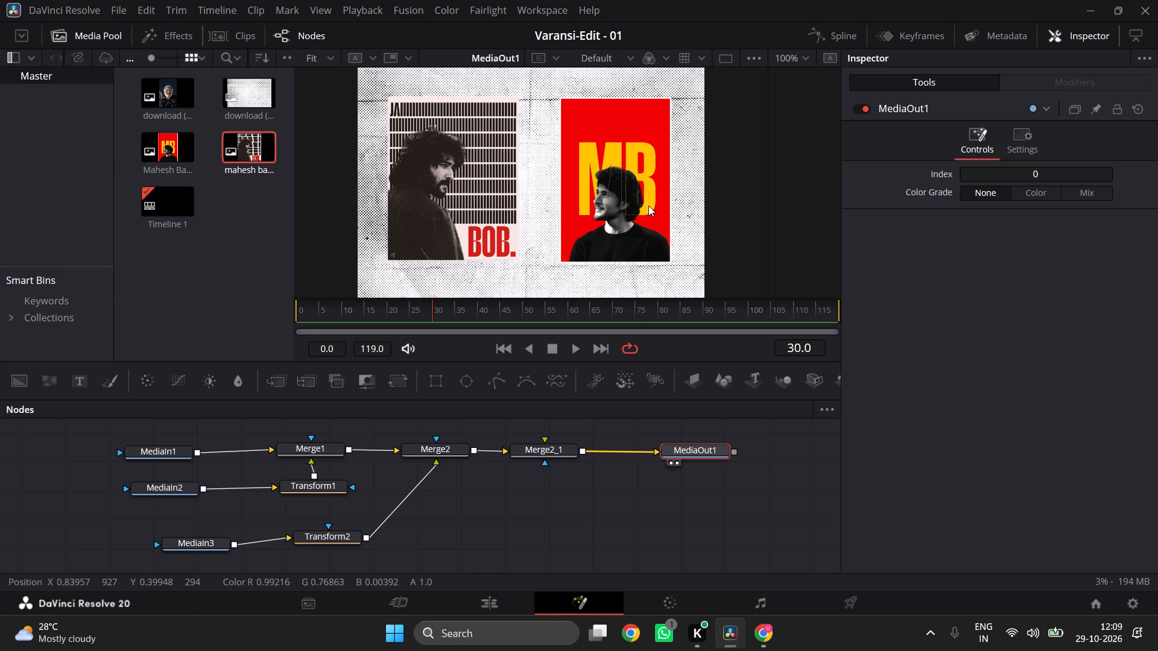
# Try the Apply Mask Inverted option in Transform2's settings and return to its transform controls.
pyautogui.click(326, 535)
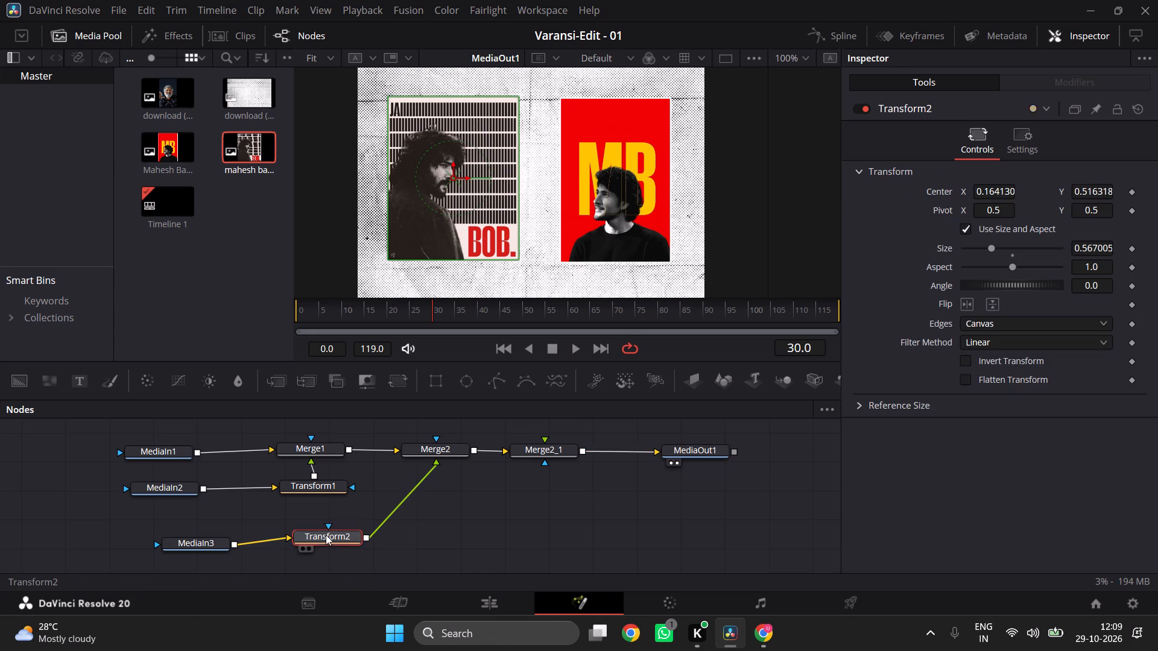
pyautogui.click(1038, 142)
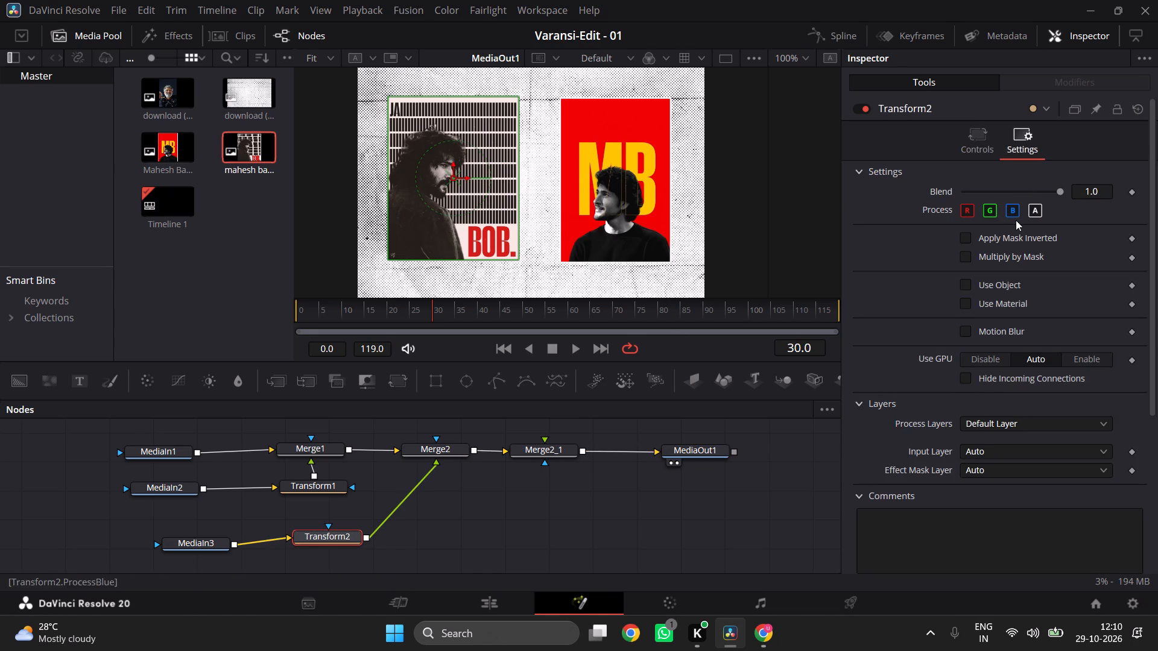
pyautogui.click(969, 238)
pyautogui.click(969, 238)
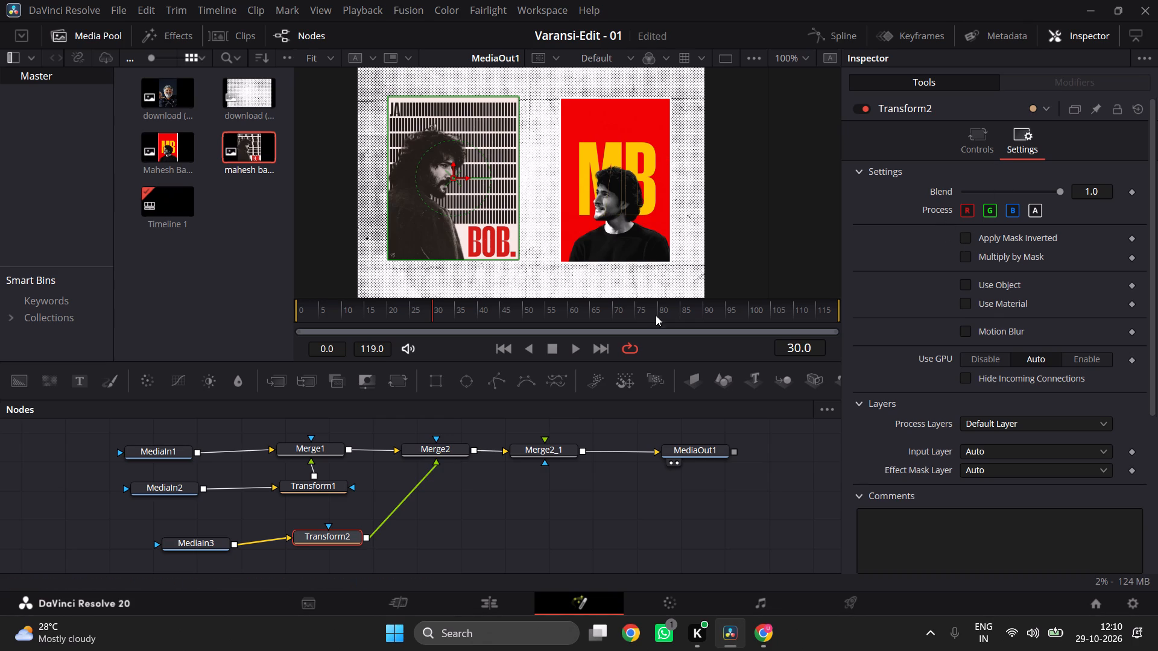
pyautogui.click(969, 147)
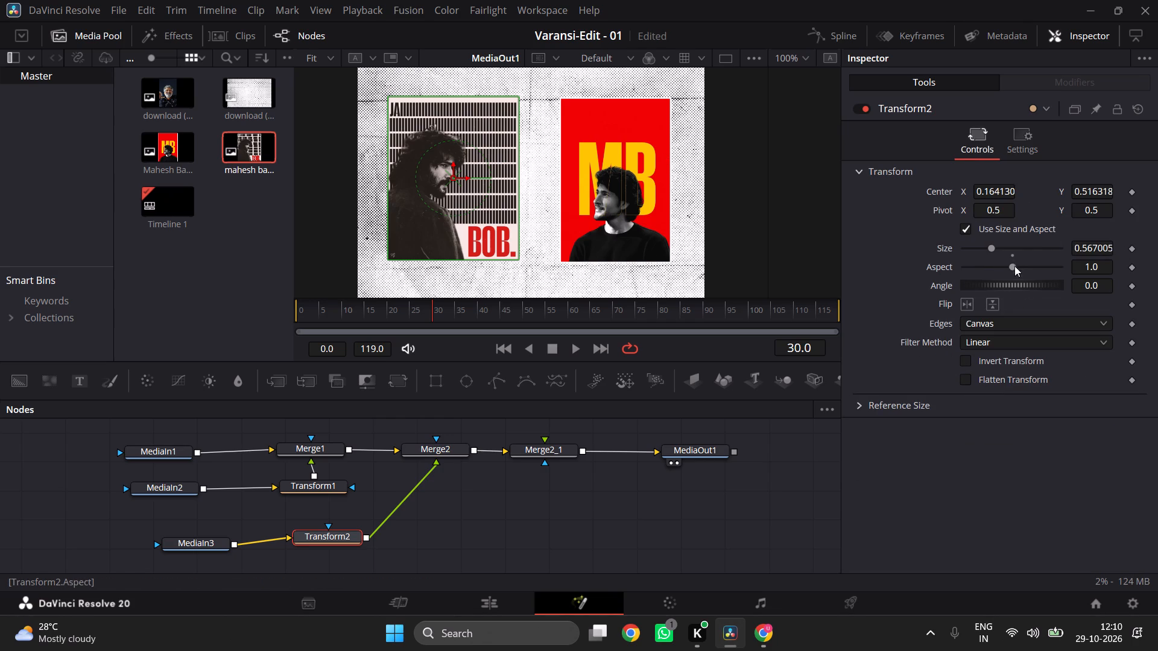
# Reduce the BOB poster's height by setting Transform2's Aspect to 0.969.
pyautogui.moveTo(1010, 265); pyautogui.dragTo(996, 266)
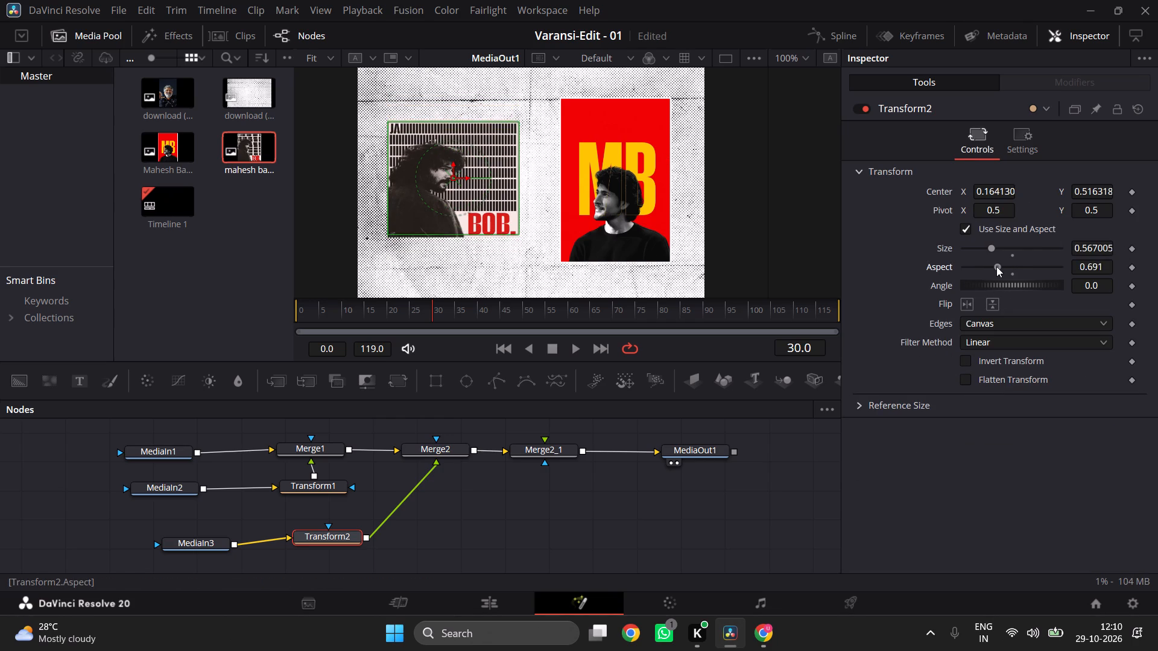
pyautogui.moveTo(996, 266); pyautogui.dragTo(1009, 272)
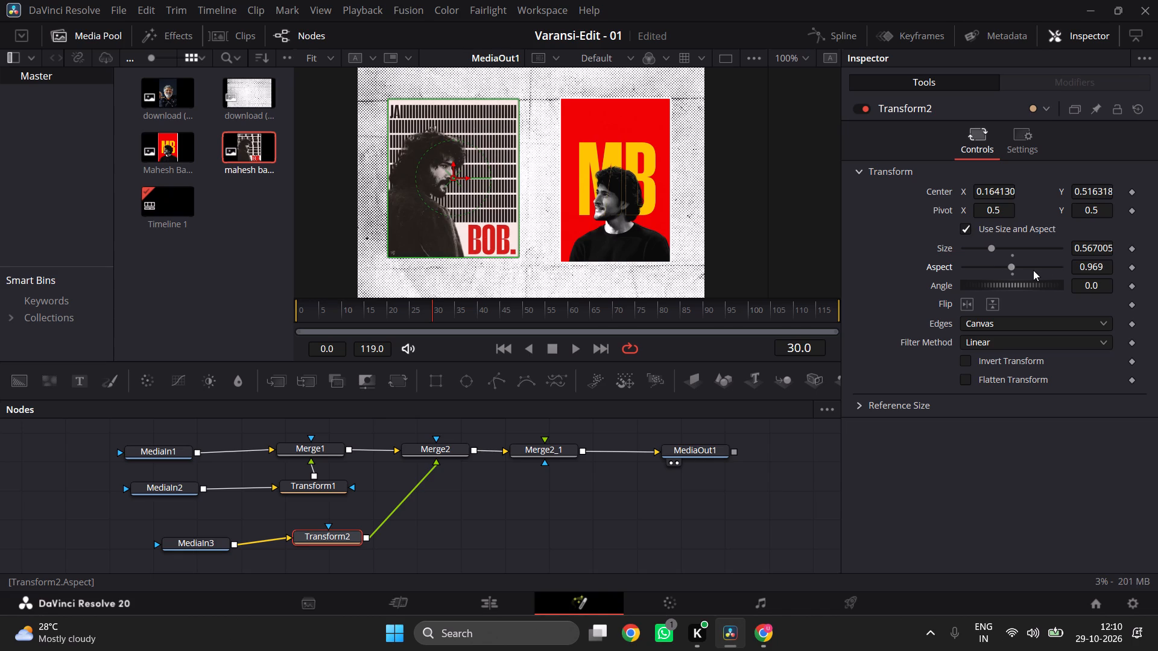
pyautogui.click(1089, 271)
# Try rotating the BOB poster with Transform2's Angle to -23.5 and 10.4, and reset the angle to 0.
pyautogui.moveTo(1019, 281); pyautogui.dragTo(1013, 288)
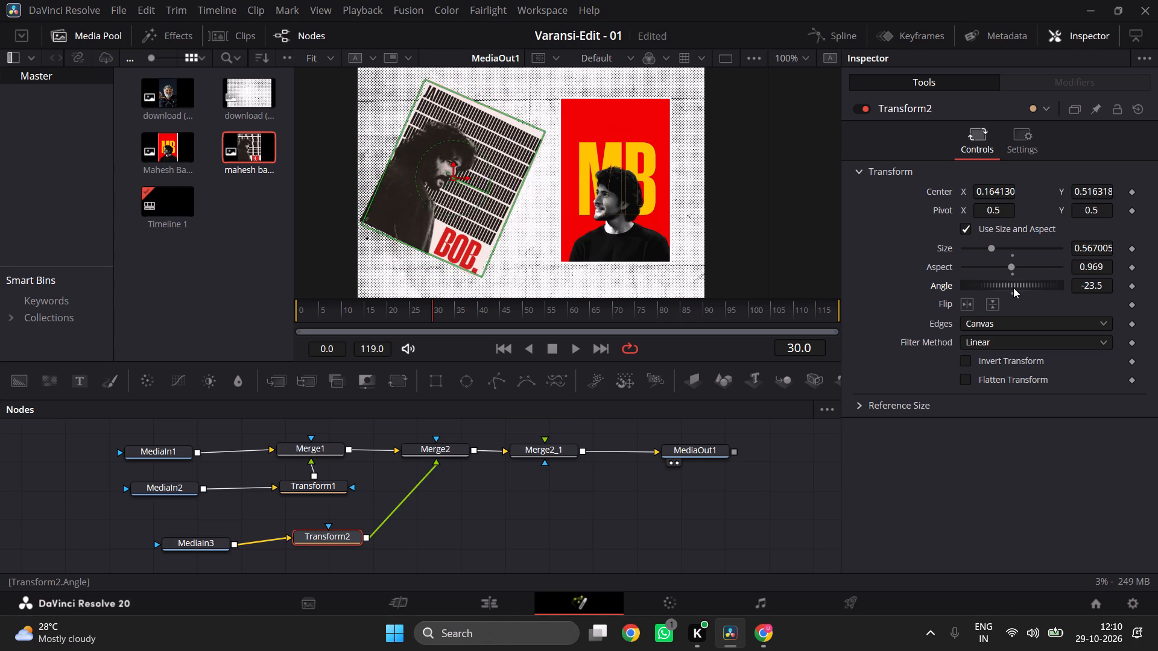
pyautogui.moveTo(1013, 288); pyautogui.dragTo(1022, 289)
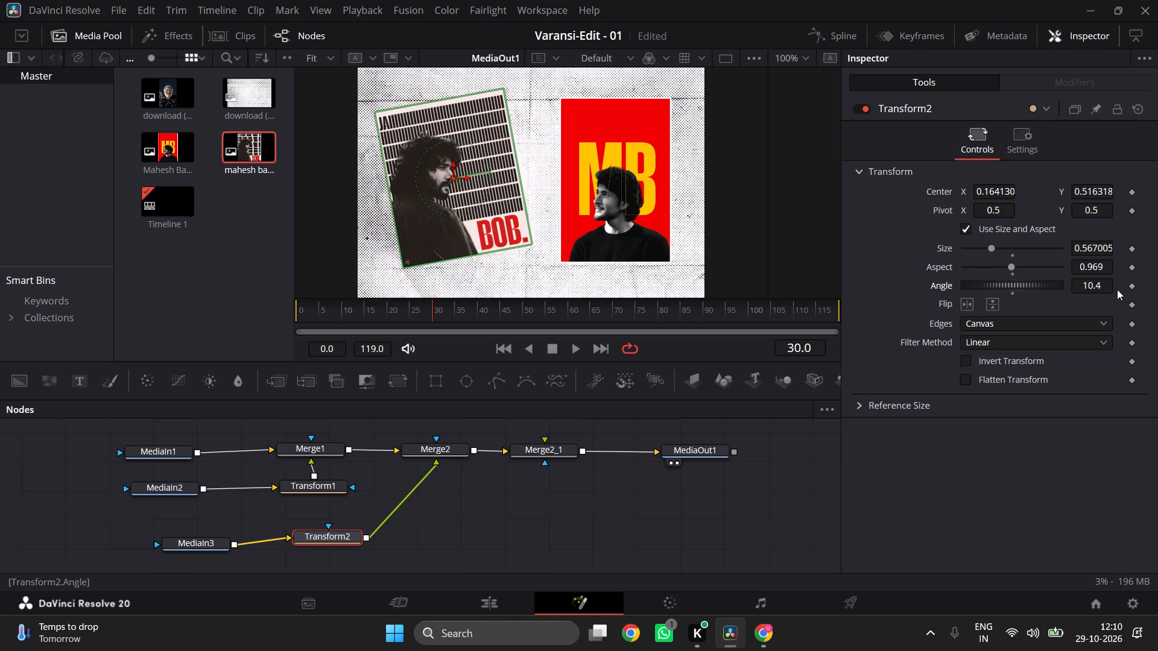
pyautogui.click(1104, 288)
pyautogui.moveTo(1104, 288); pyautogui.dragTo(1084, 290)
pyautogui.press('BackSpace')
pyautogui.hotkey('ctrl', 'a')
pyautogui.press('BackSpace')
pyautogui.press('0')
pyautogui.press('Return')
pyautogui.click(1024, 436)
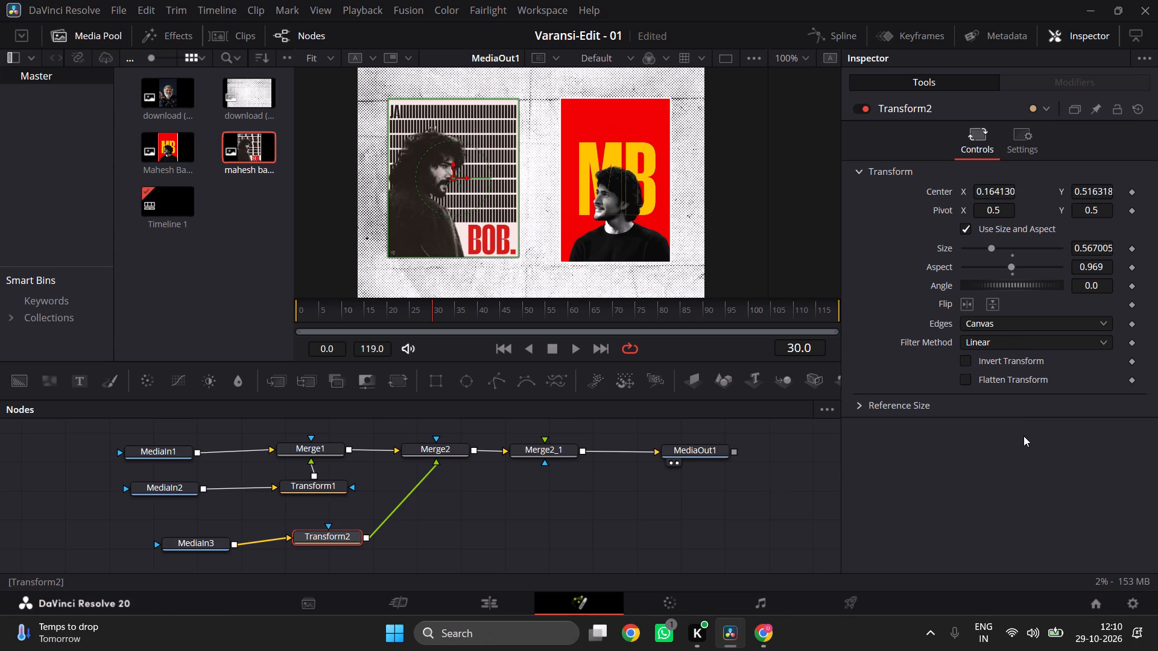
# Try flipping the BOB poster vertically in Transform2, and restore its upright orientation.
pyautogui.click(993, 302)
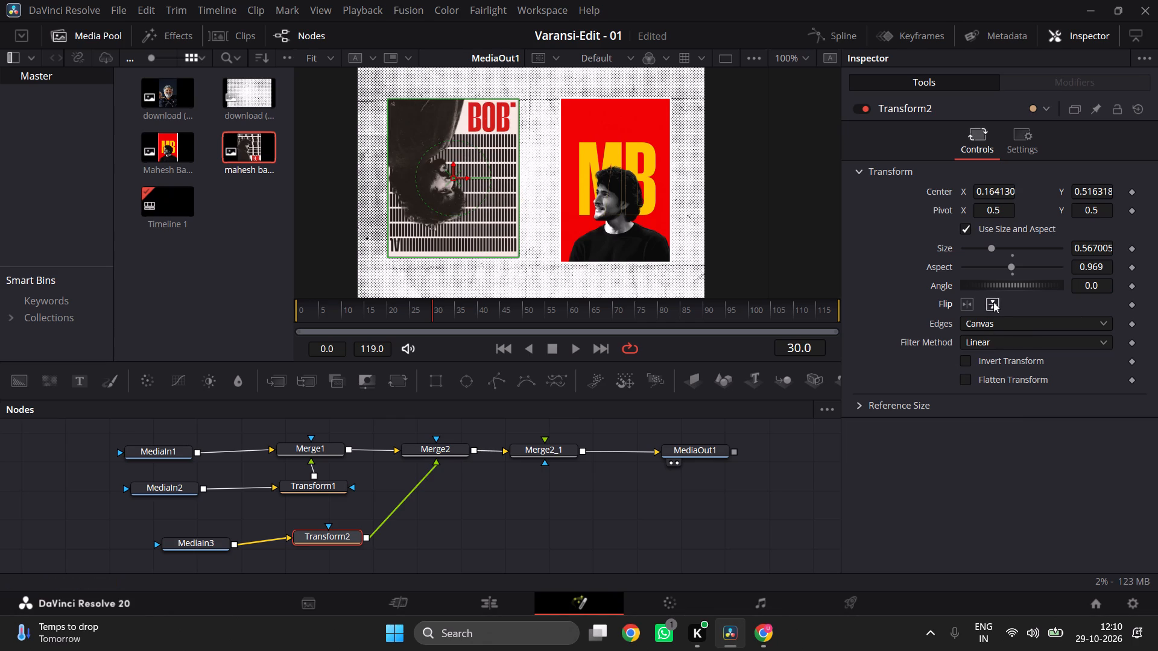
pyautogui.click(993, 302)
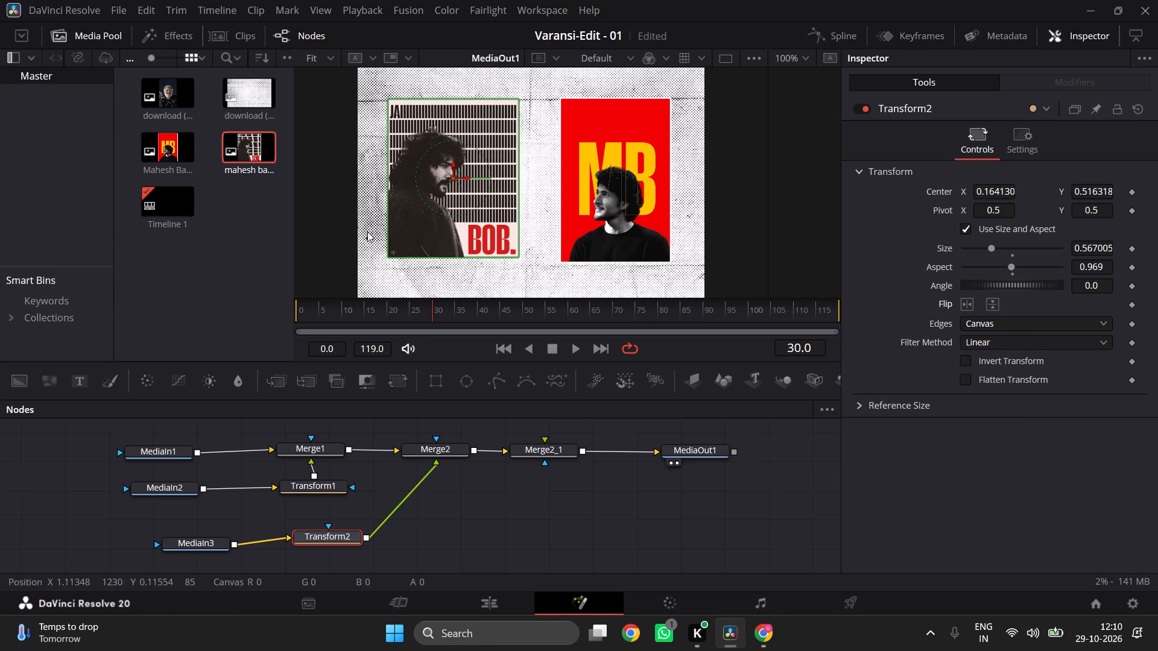
# Play the composition from frame 0 to preview the two posters.
pyautogui.moveTo(308, 313); pyautogui.dragTo(289, 316)
pyautogui.press('space')
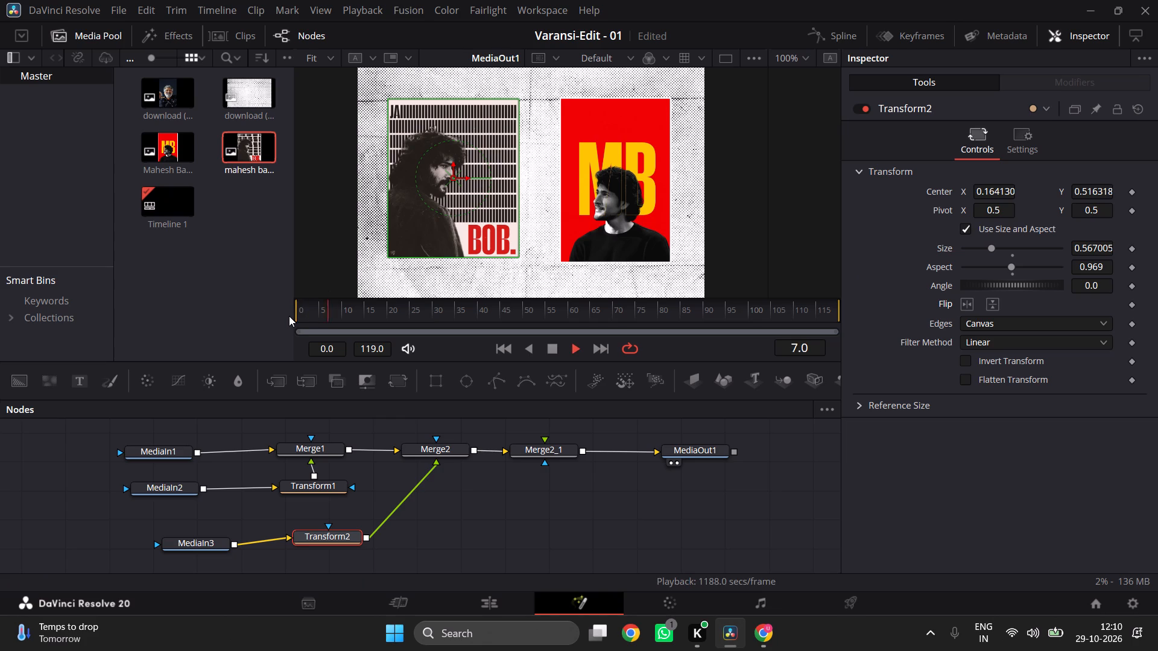
pyautogui.press('space')
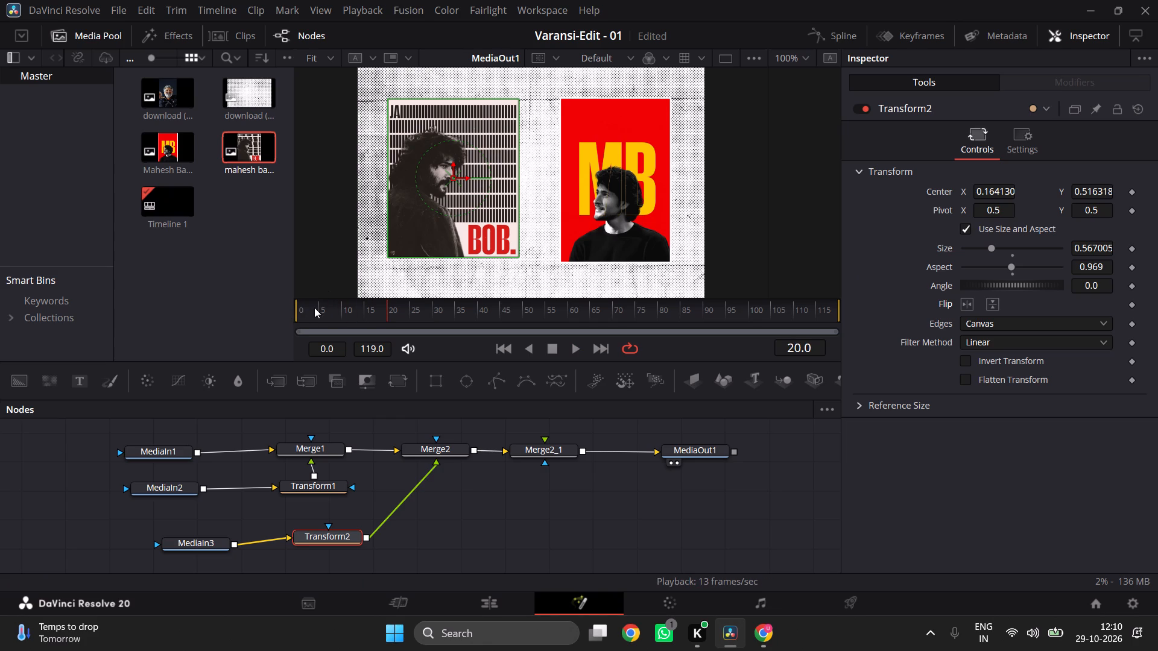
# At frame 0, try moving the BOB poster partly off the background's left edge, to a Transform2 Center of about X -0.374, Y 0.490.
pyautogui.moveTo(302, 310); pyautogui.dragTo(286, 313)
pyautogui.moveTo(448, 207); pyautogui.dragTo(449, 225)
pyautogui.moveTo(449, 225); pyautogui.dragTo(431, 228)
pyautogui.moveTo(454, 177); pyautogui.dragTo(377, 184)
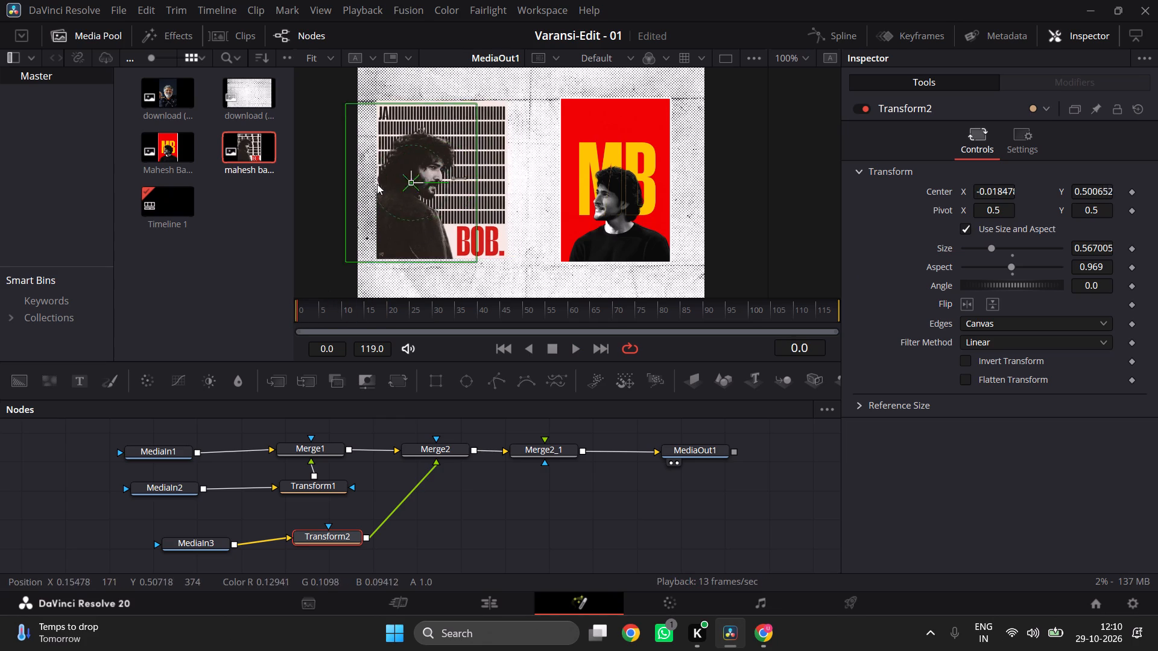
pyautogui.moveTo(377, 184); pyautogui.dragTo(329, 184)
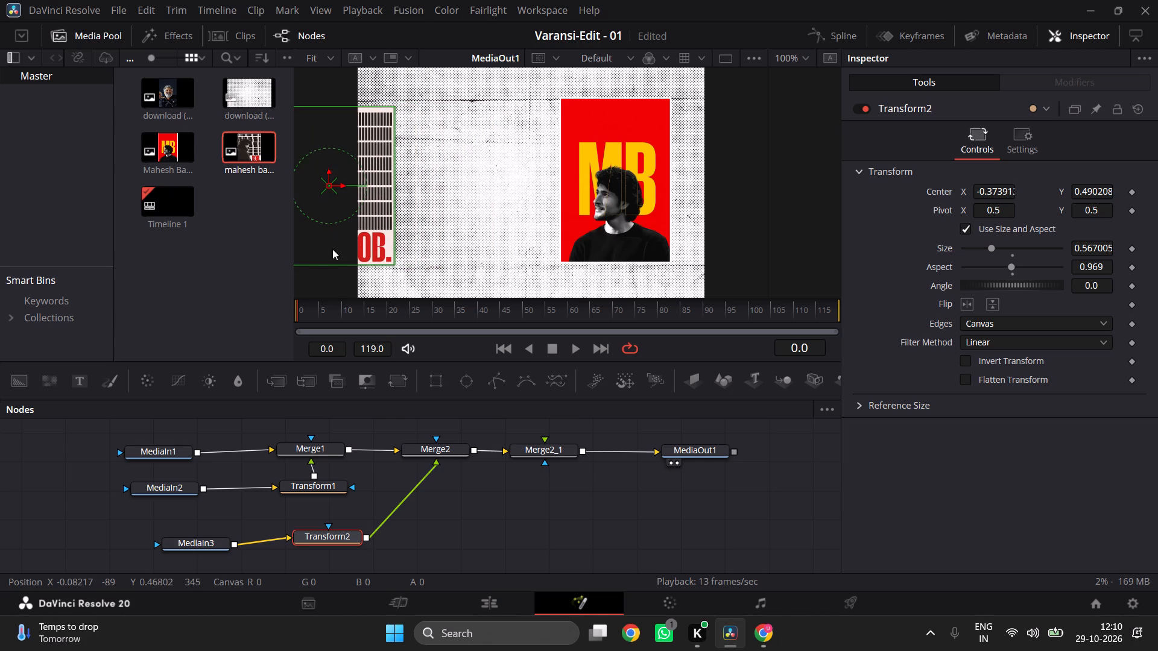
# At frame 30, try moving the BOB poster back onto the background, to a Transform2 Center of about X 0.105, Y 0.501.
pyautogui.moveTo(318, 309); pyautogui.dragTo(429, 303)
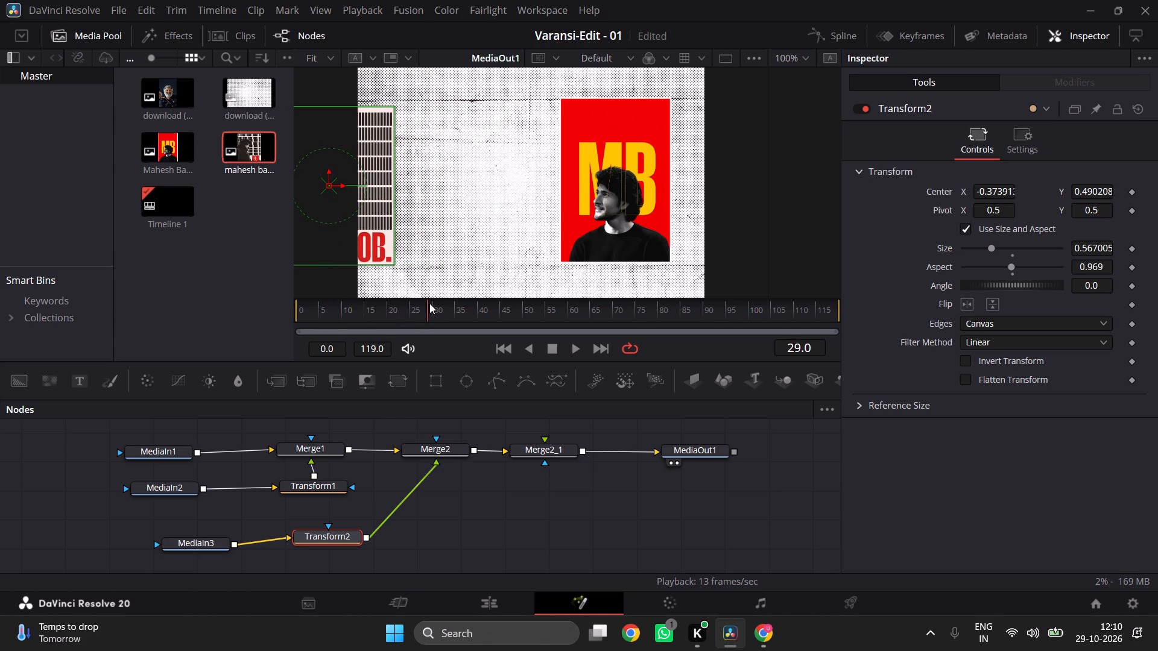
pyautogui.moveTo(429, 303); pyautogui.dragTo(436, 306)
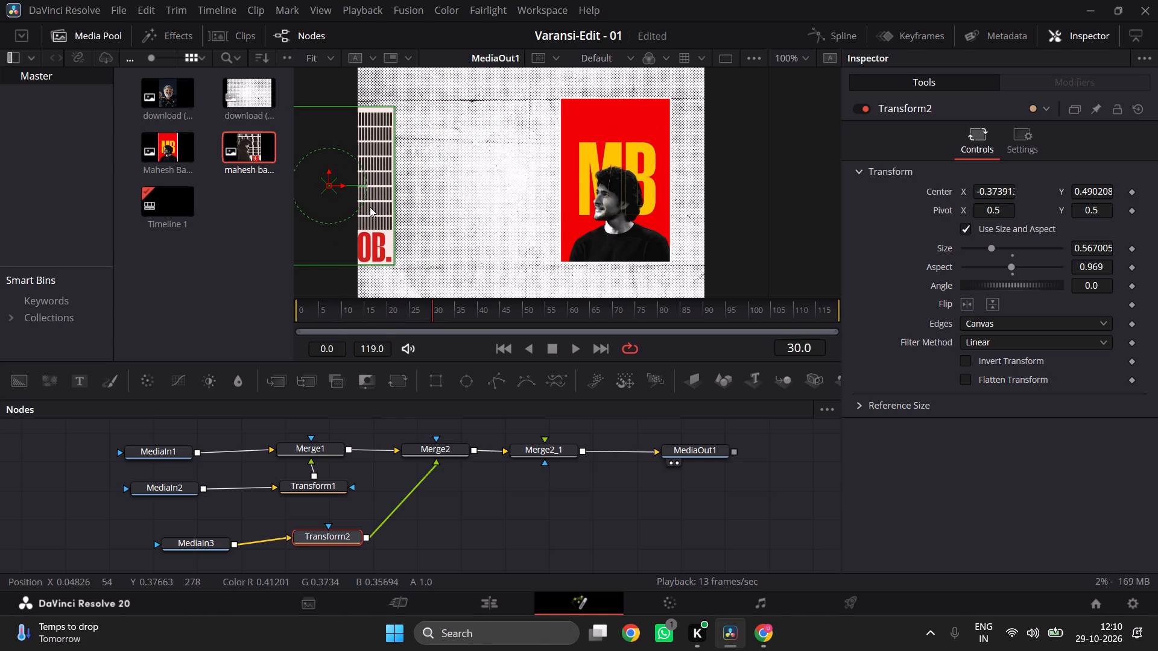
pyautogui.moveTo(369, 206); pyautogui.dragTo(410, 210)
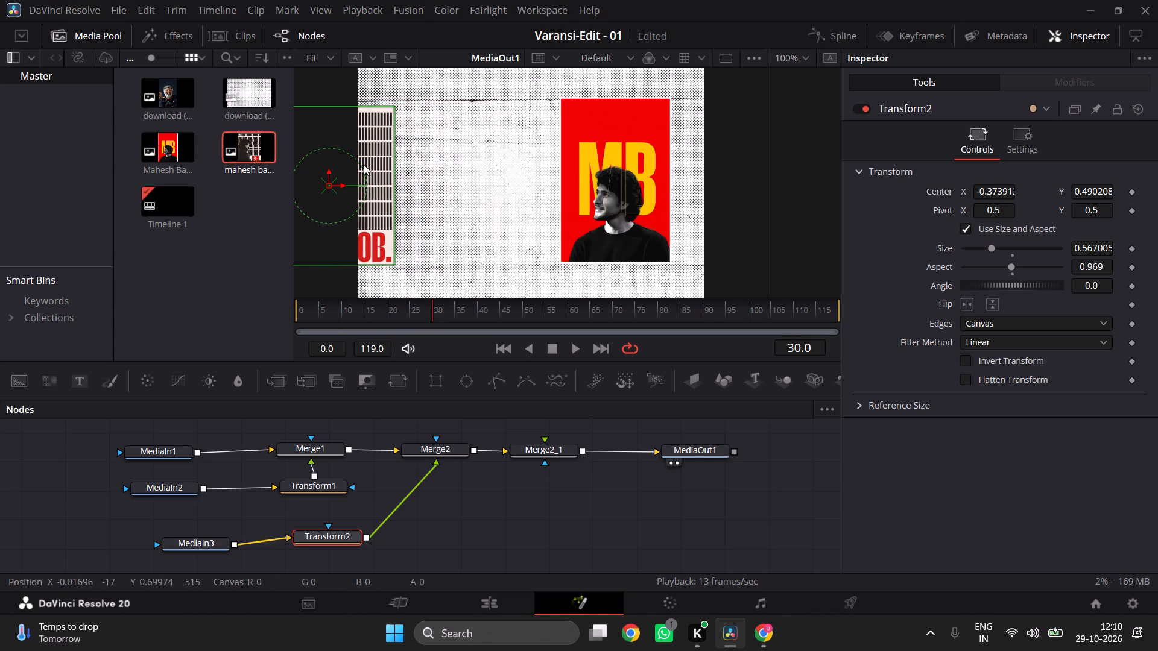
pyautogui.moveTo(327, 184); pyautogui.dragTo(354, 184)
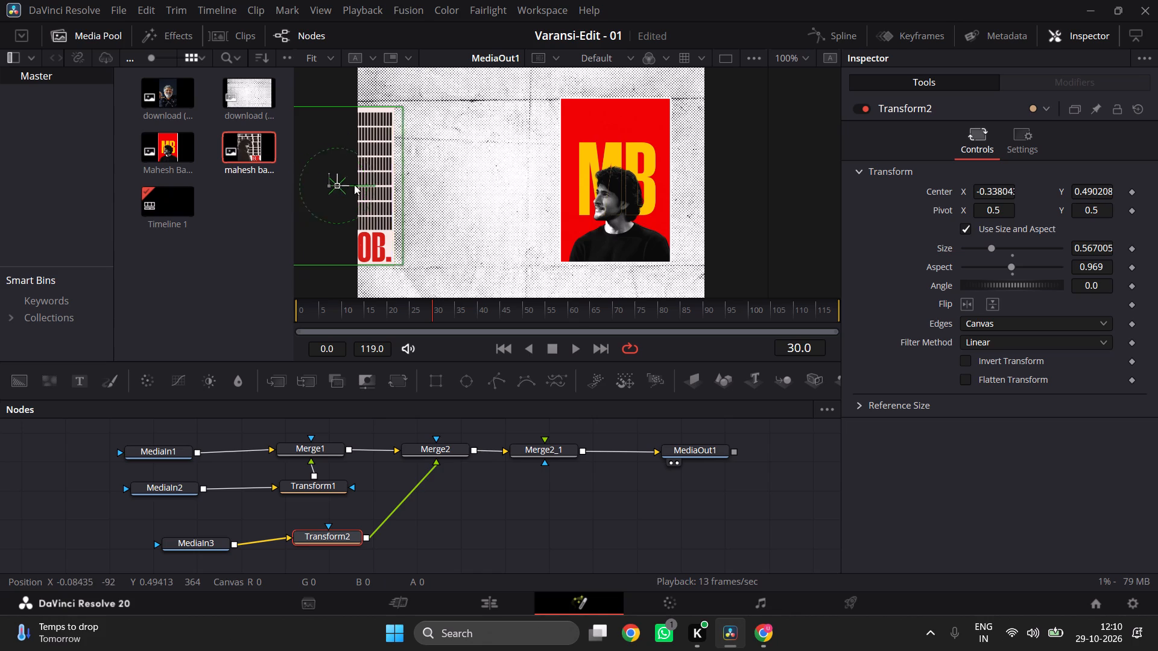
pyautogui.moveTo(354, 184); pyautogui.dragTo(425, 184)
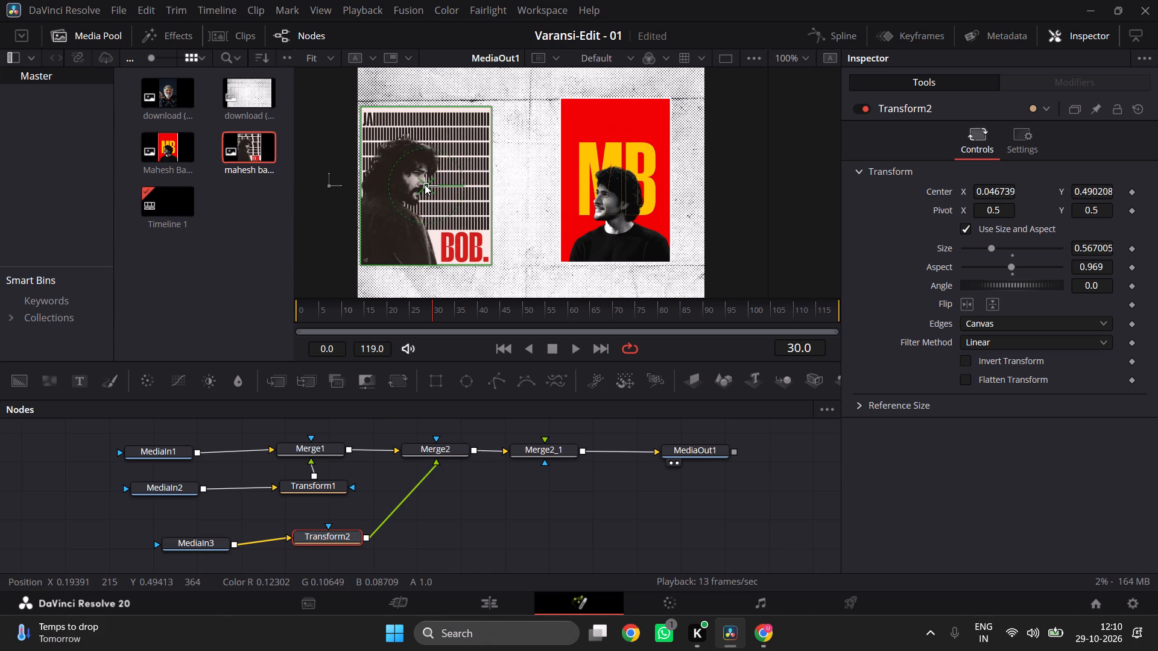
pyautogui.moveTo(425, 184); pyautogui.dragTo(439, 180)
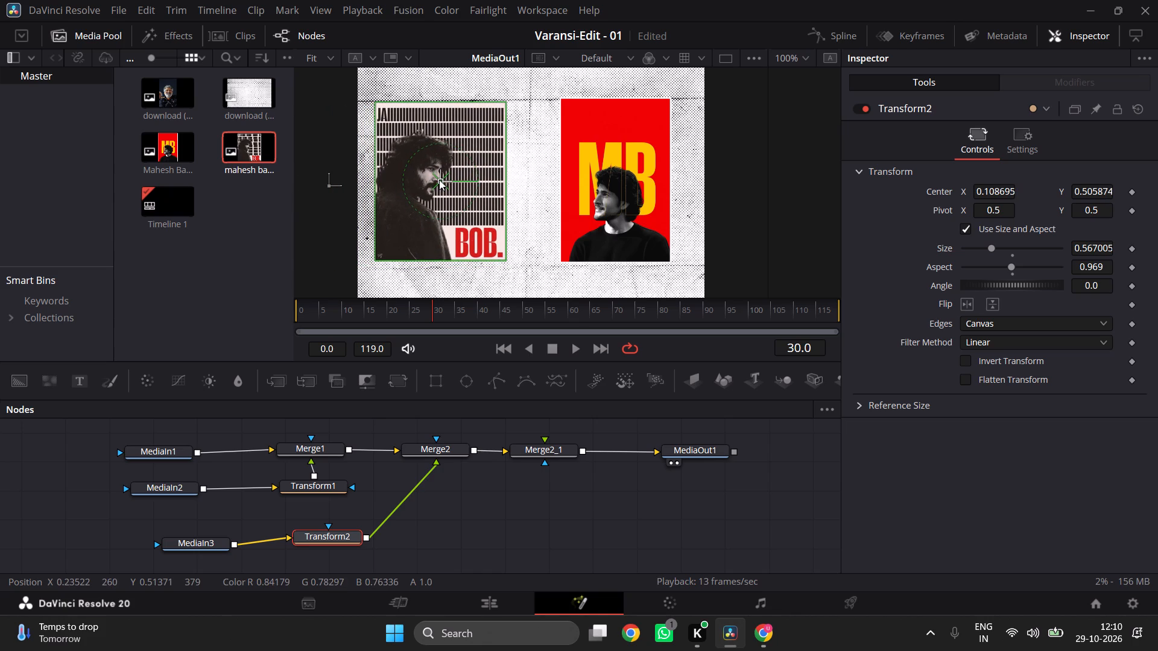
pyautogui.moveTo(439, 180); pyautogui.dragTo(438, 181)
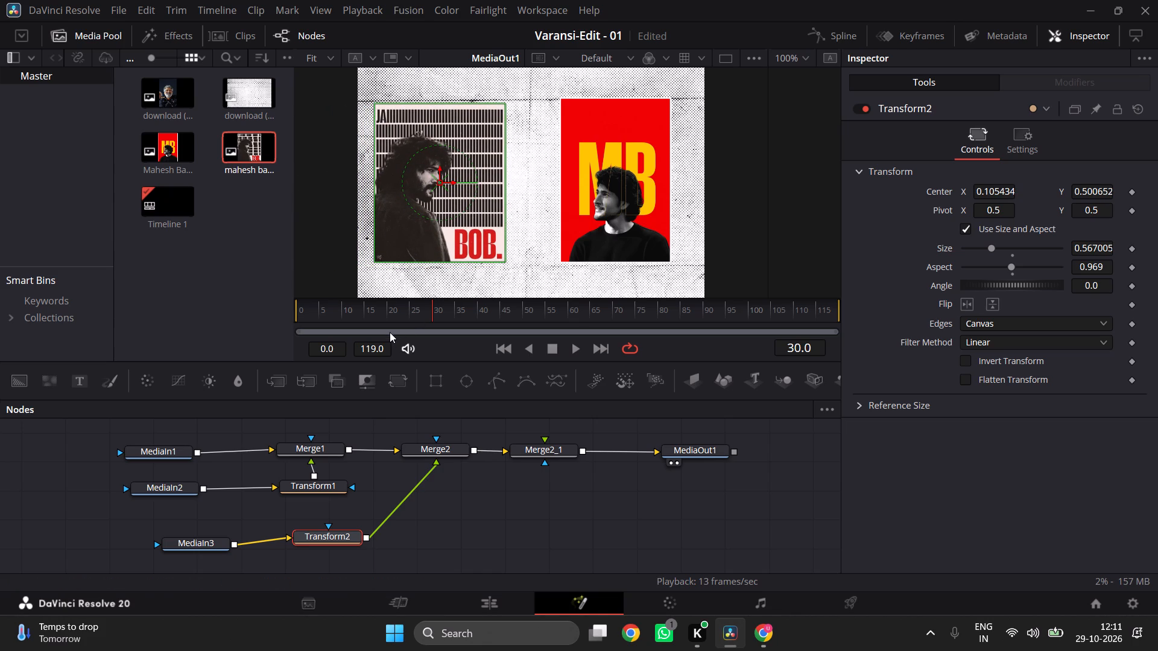
# Play the composition from frame 0 to check whether the BOB poster moves.
pyautogui.moveTo(306, 307); pyautogui.dragTo(288, 306)
pyautogui.press('space')
pyautogui.press('space')
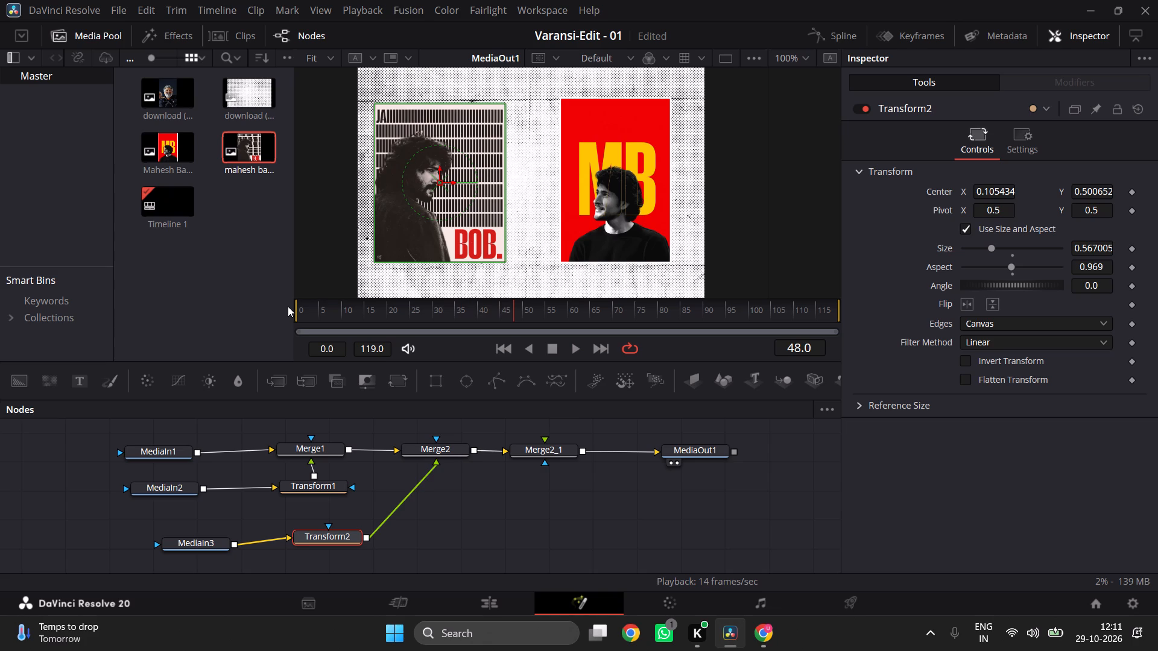
# Shift the BOB poster slightly right and up, to a Transform2 Center of about X 0.151, Y 0.511.
pyautogui.moveTo(288, 306); pyautogui.dragTo(420, 165)
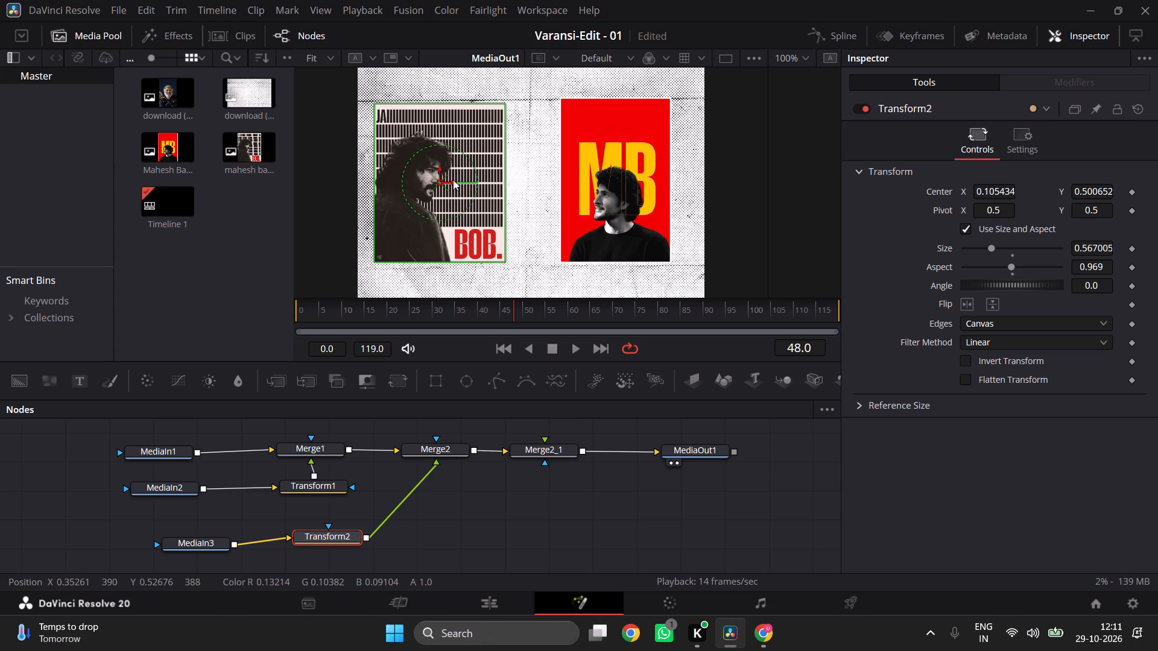
pyautogui.moveTo(438, 181); pyautogui.dragTo(448, 180)
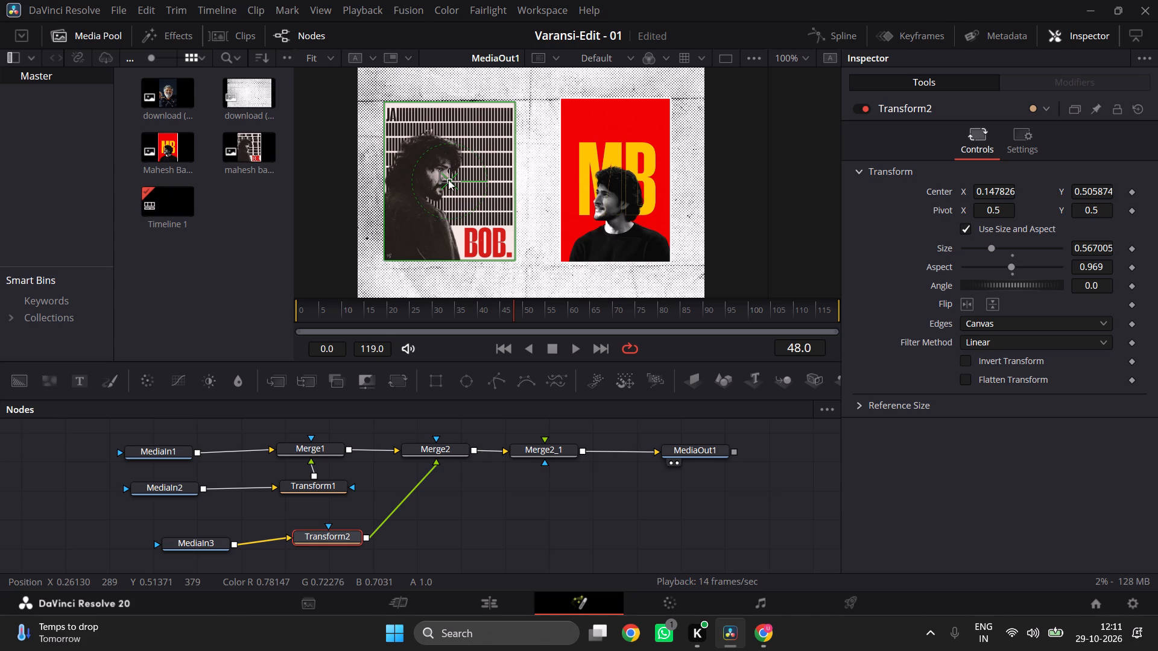
pyautogui.moveTo(448, 180); pyautogui.dragTo(449, 178)
pyautogui.click(634, 190)
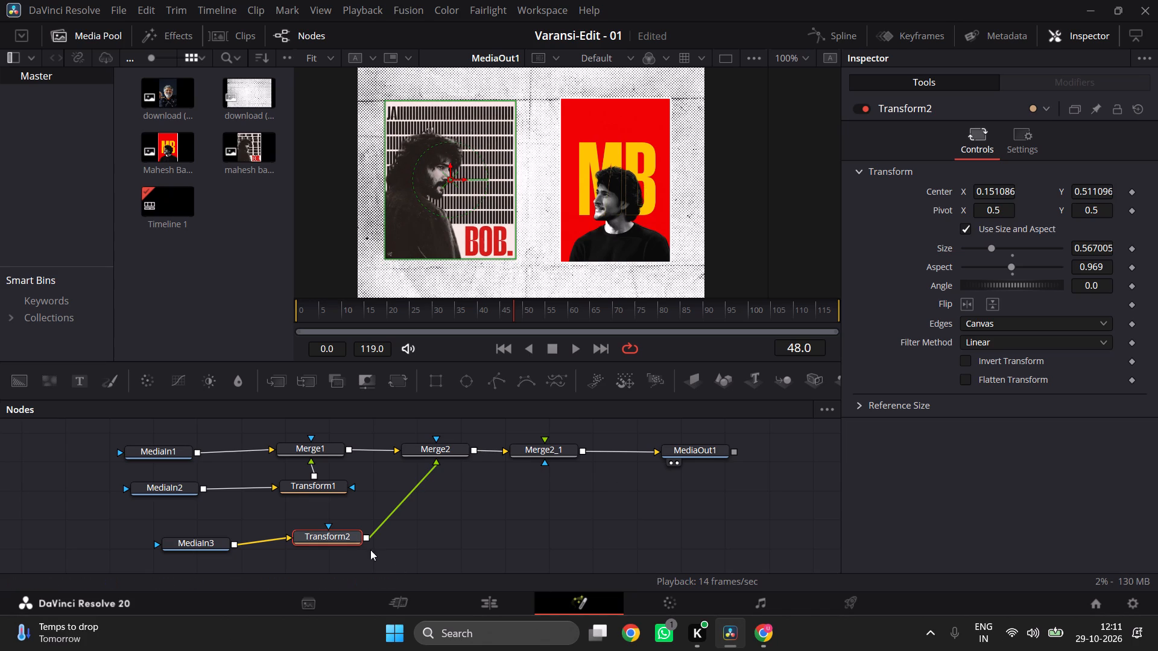
# Move the red MB poster slightly right and down, to a Transform1 Center of about X 0.608, Y 0.493.
pyautogui.click(317, 488)
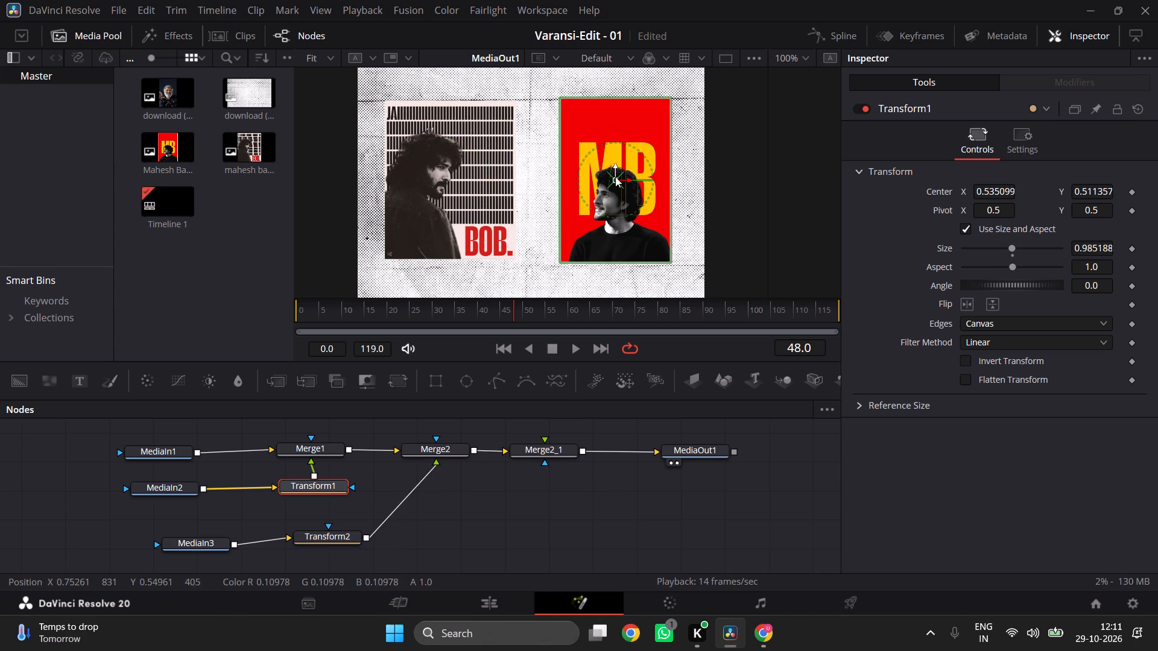
pyautogui.moveTo(614, 177); pyautogui.dragTo(621, 180)
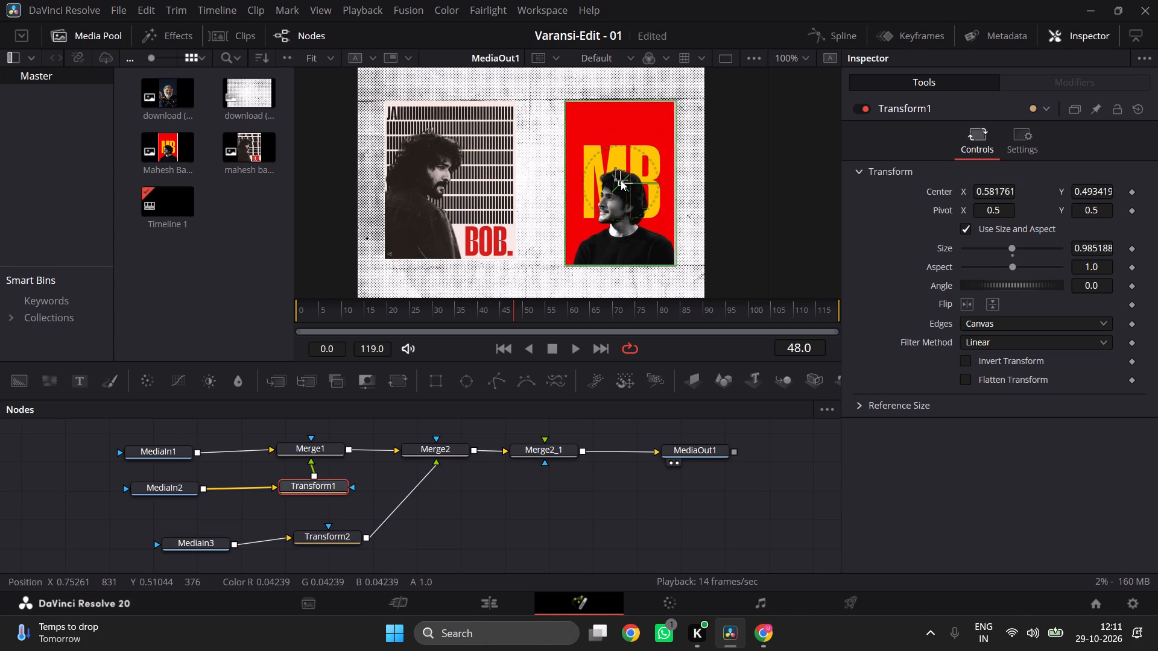
pyautogui.moveTo(621, 180); pyautogui.dragTo(622, 180)
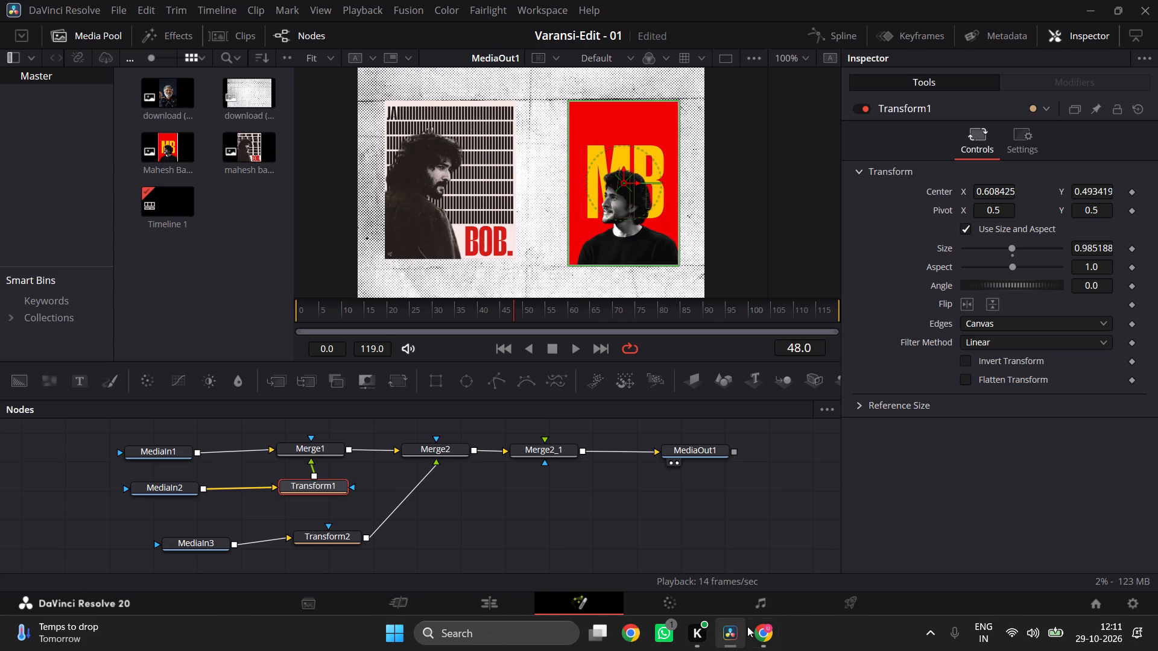
# Switch to Chrome and search the web in a new tab for "rajamouli images 4k without background".
pyautogui.click(754, 626)
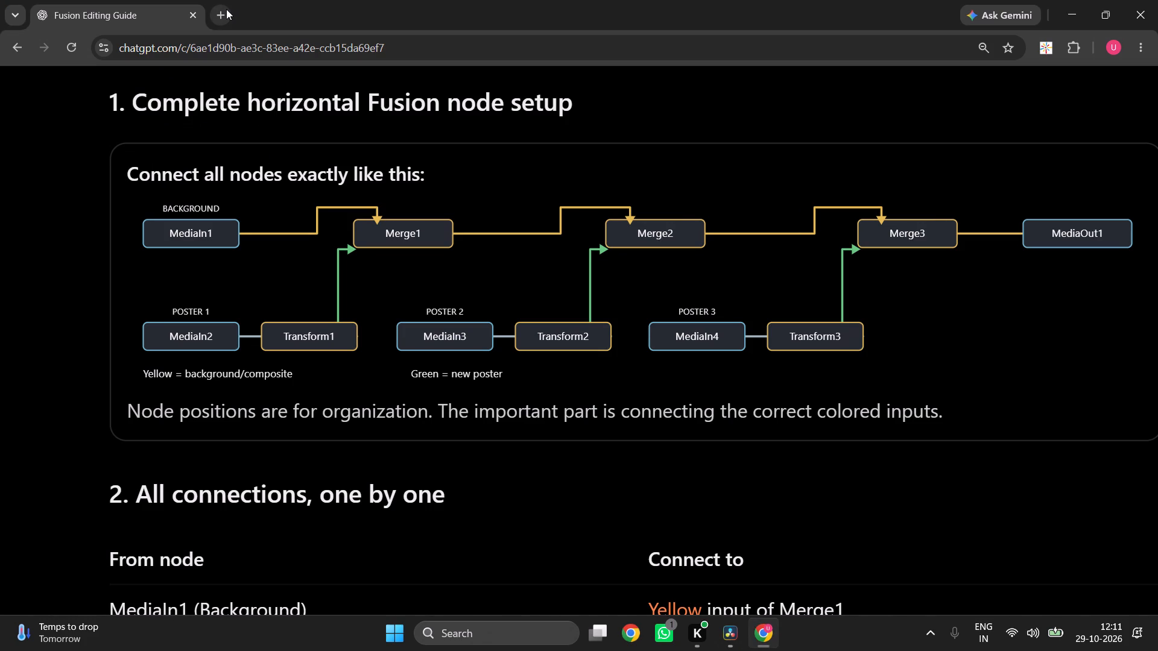
pyautogui.click(226, 9)
pyautogui.write('rajamouli')
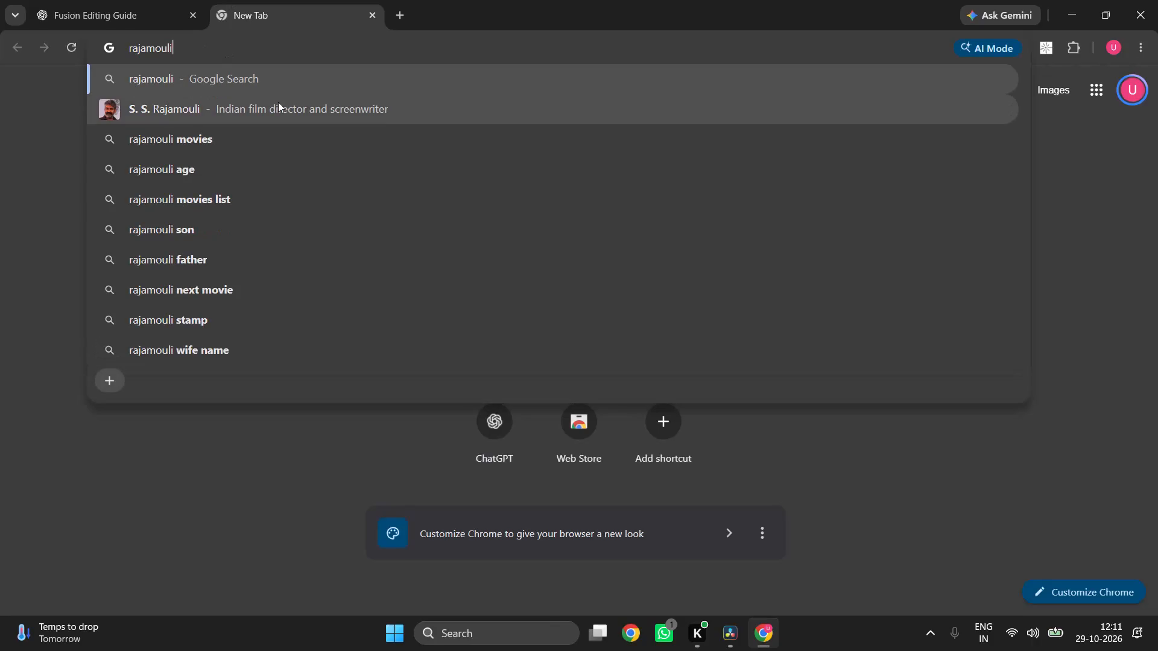
pyautogui.click(214, 48)
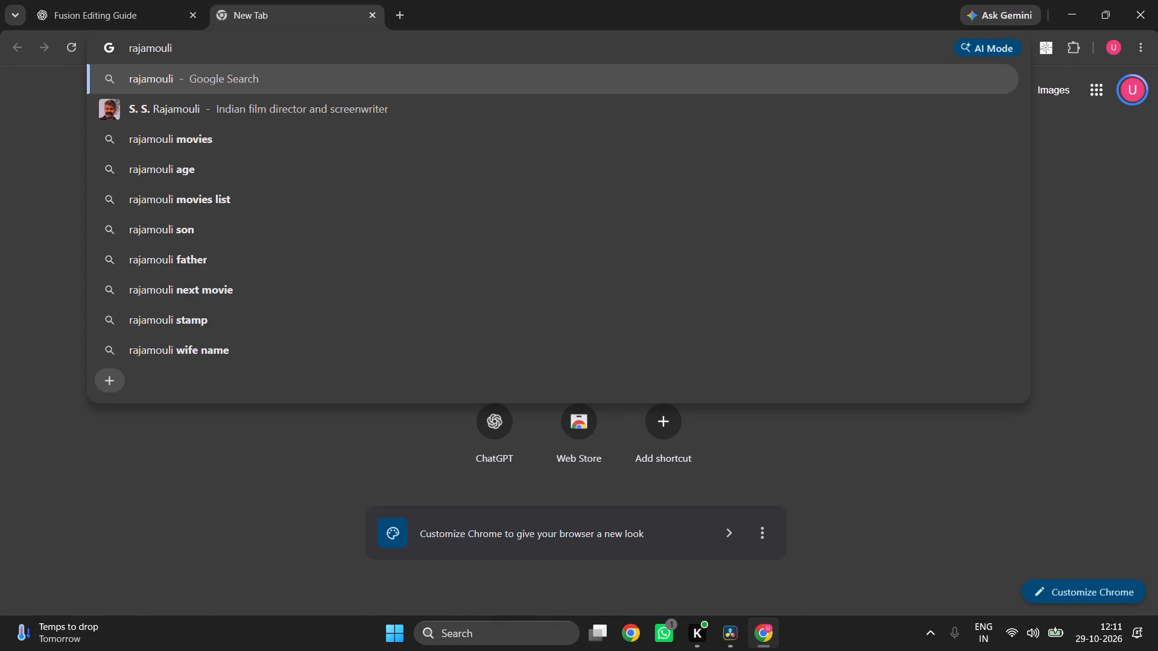
pyautogui.doubleClick(214, 48)
pyautogui.click(214, 48)
pyautogui.click(400, 45)
pyautogui.click(400, 45)
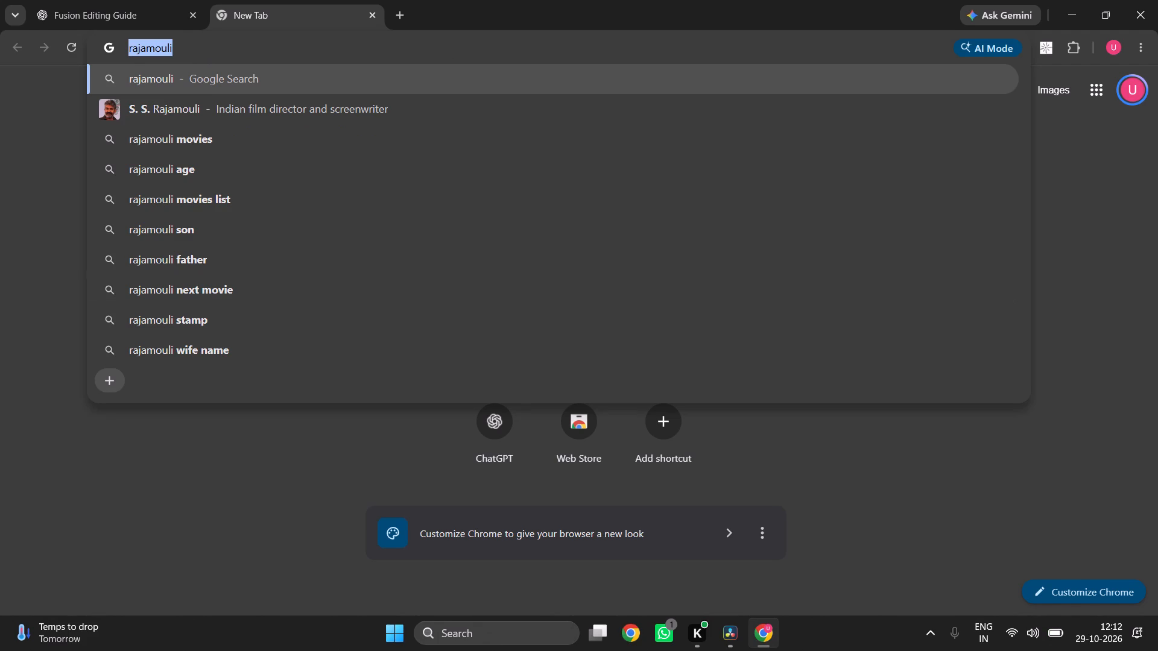
pyautogui.click(400, 45)
pyautogui.press('space')
pyautogui.write('images 4k')
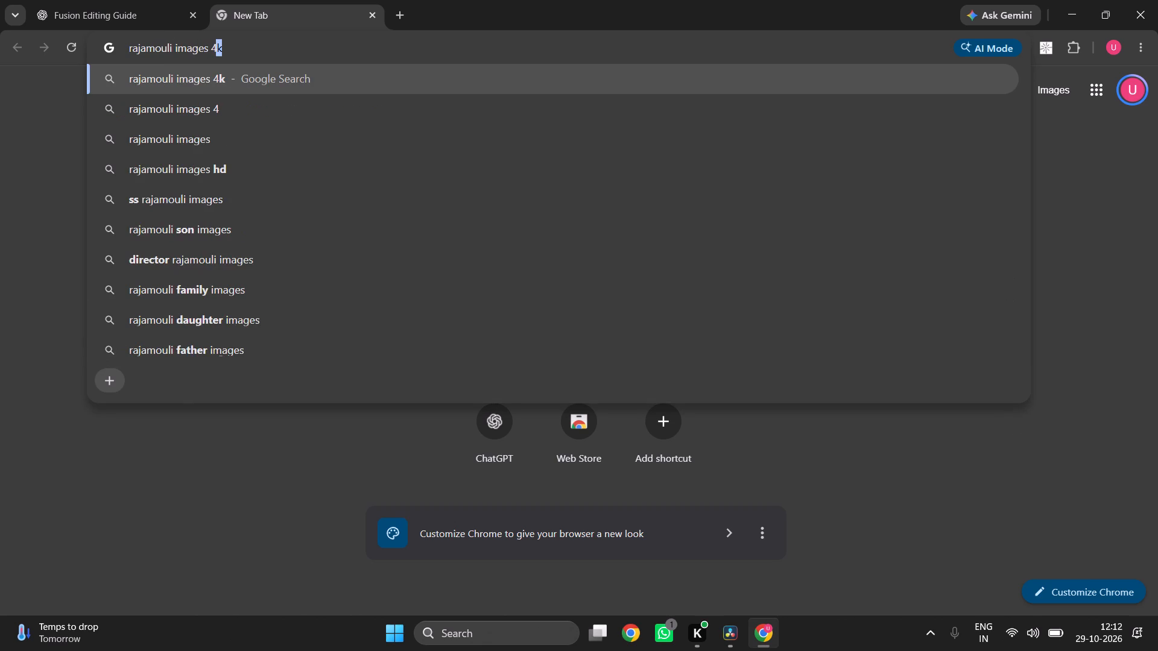
pyautogui.press('space')
pyautogui.write('with')
pyautogui.write('out background')
pyautogui.press('Return')
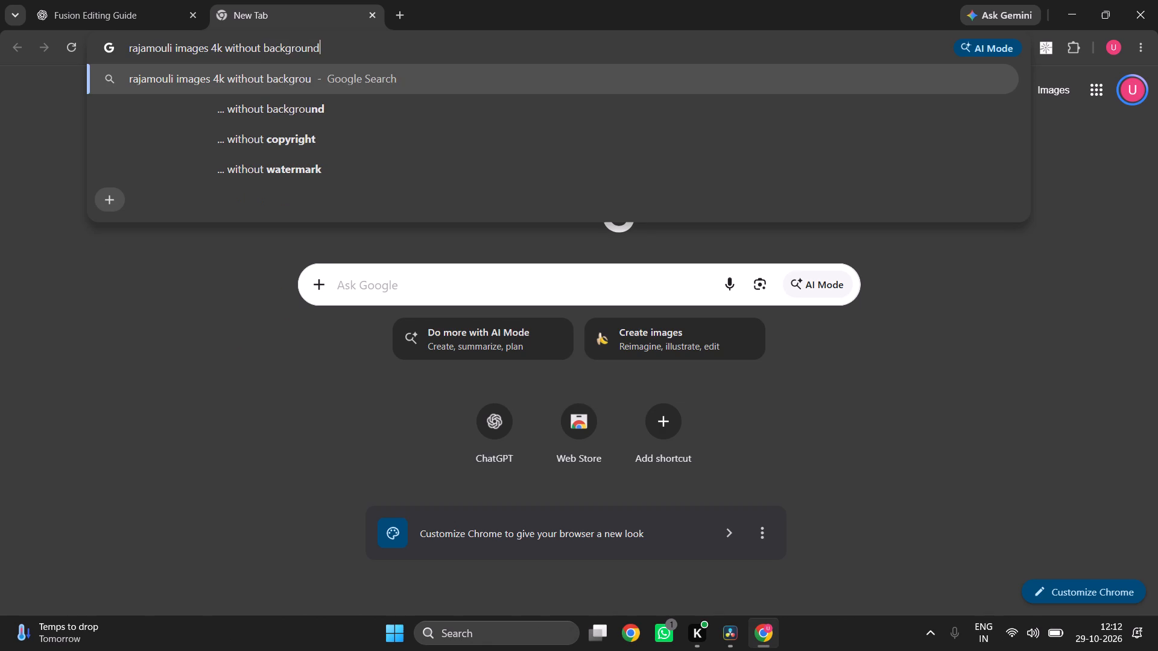
# Open the Pinterest page of S. S. Rajamouli ideas and browse its pictures for a usable image.
pyautogui.click(245, 223)
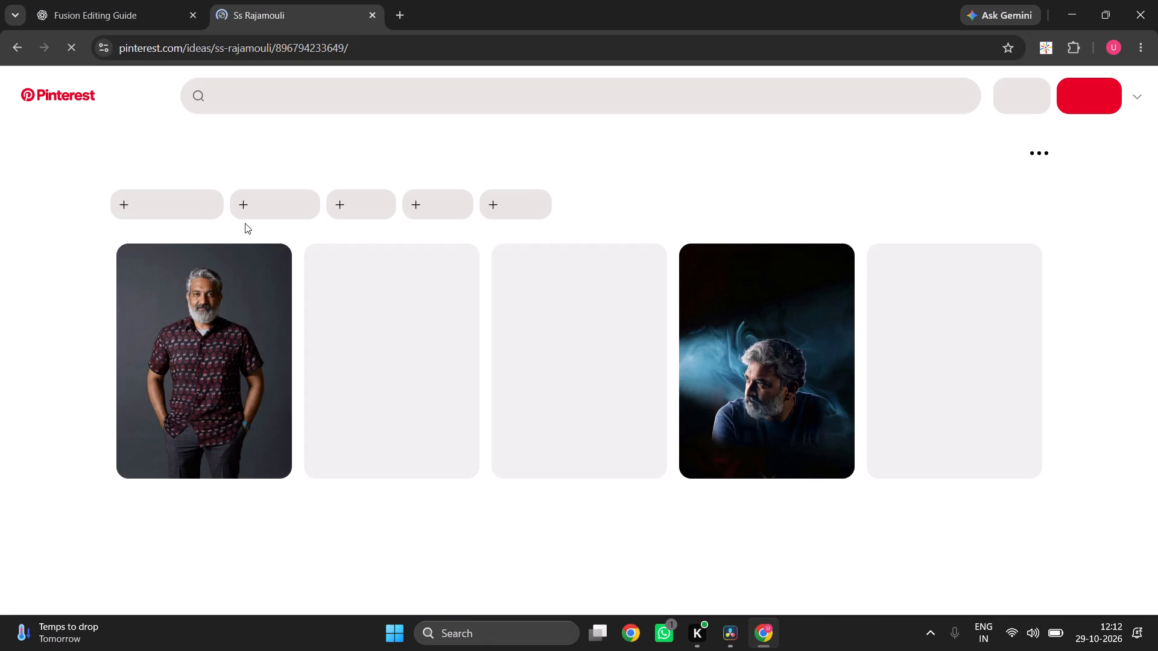
pyautogui.scroll(-1, 299, 389)
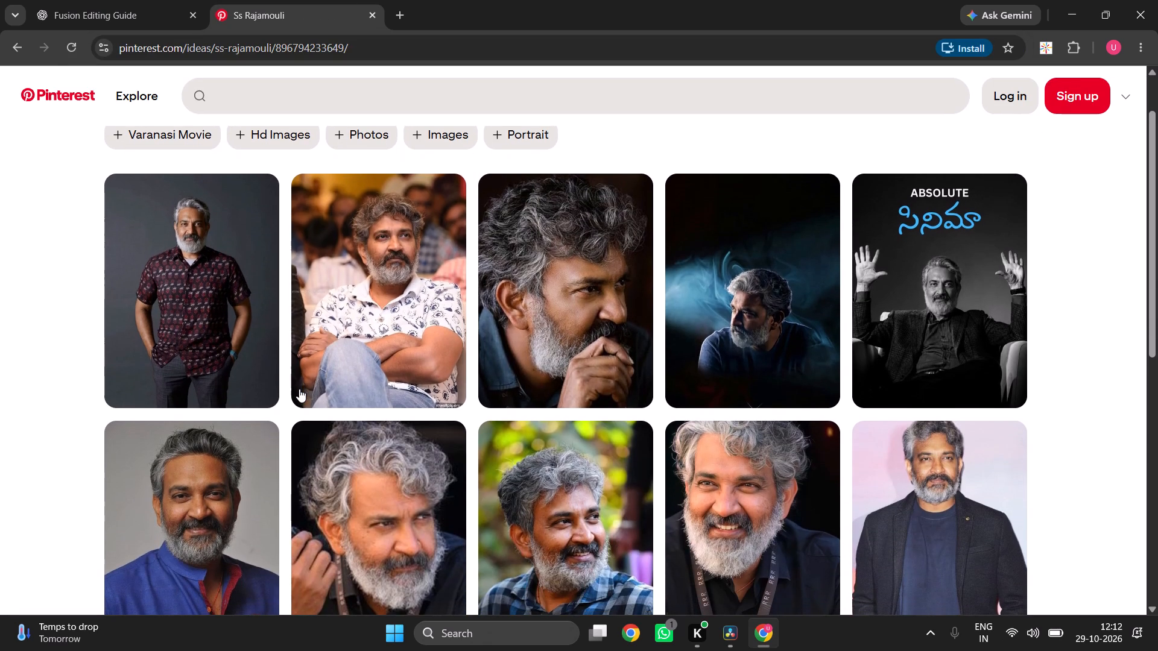
pyautogui.scroll(-6, 299, 389)
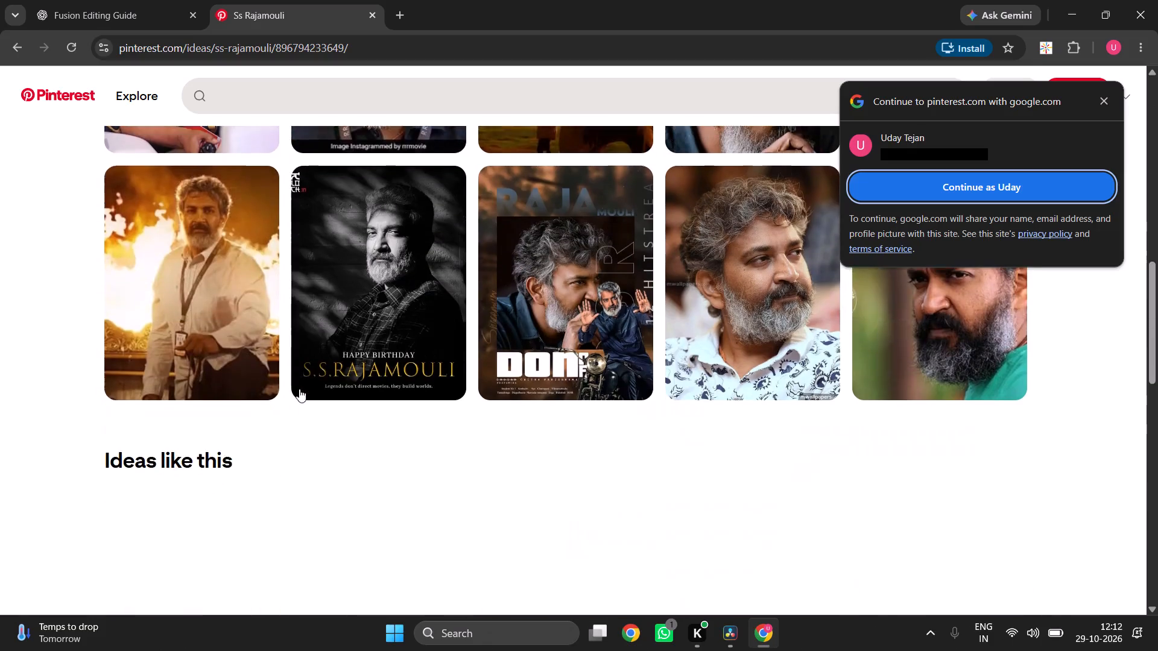
pyautogui.scroll(-6, 299, 389)
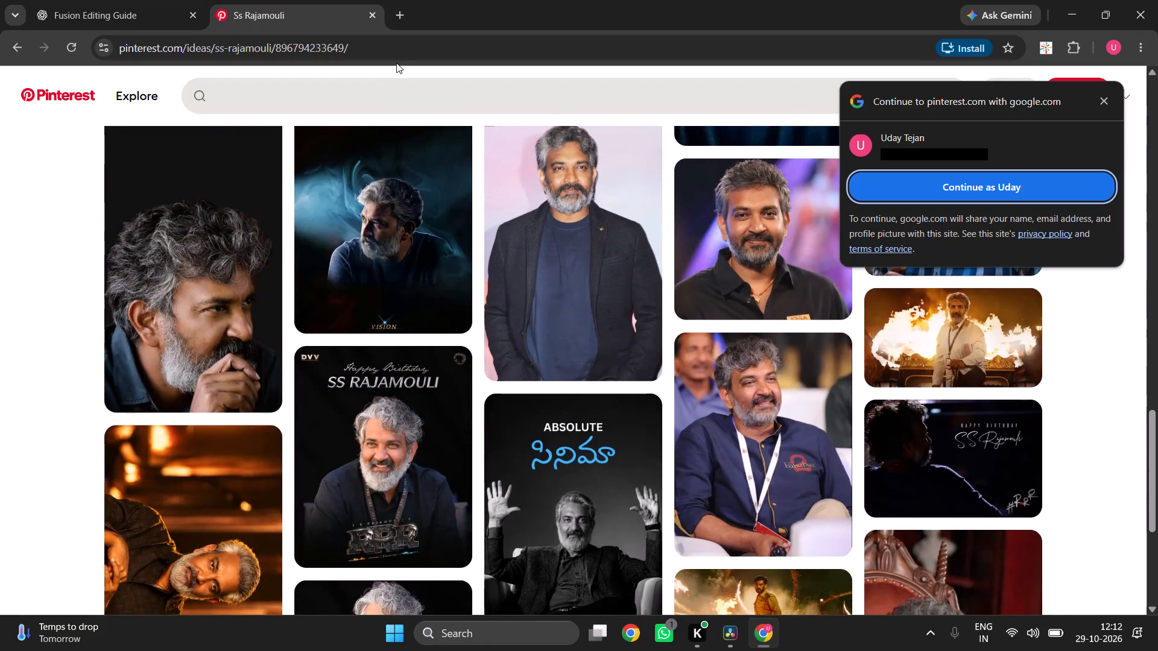
# Search Pinterest for "rajamouli image no background".
pyautogui.click(356, 86)
pyautogui.write('rajo')
pyautogui.press('BackSpace')
pyautogui.write('amoi')
pyautogui.press('BackSpace')
pyautogui.write('uli')
pyautogui.press('space')
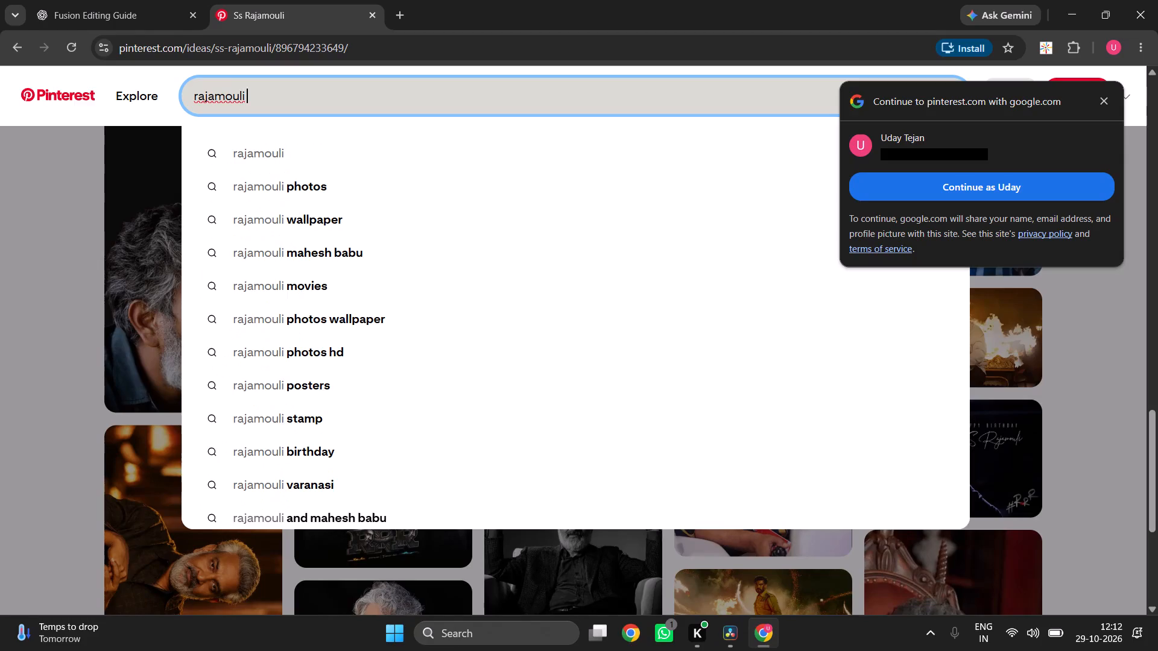
pyautogui.write('image no background')
pyautogui.press('Return')
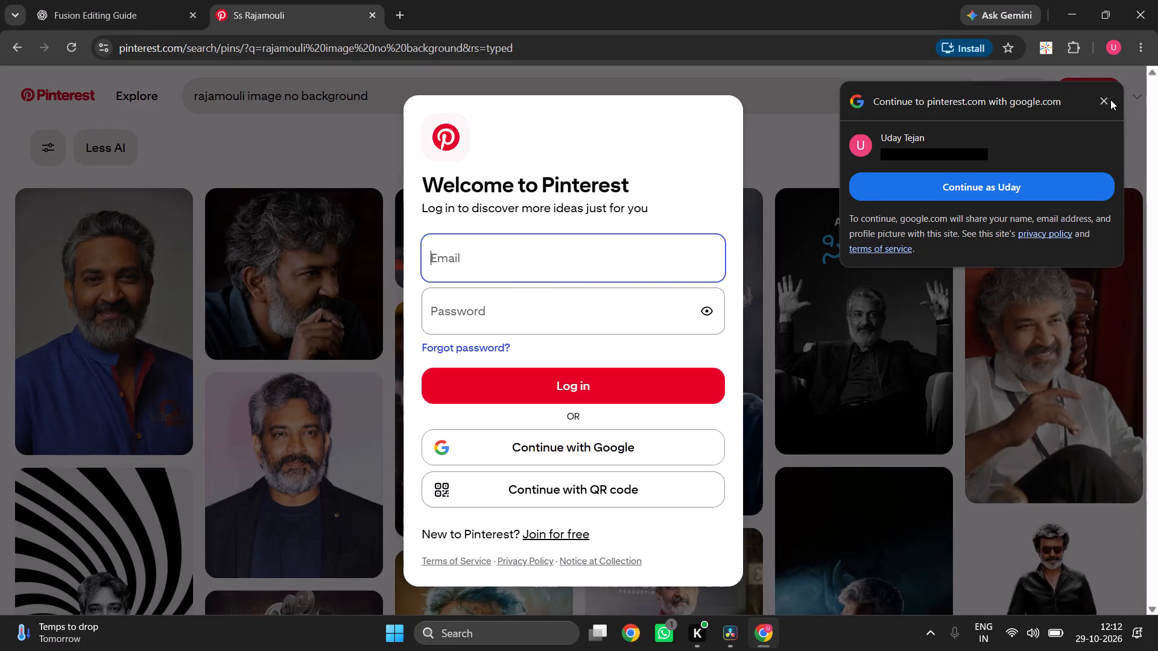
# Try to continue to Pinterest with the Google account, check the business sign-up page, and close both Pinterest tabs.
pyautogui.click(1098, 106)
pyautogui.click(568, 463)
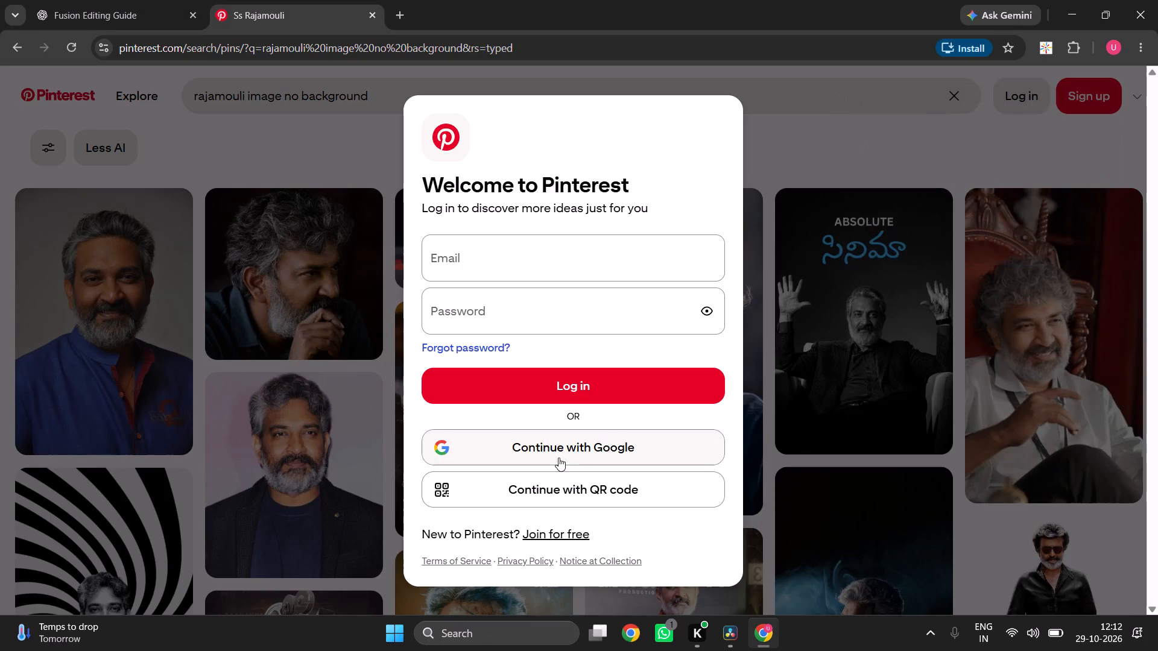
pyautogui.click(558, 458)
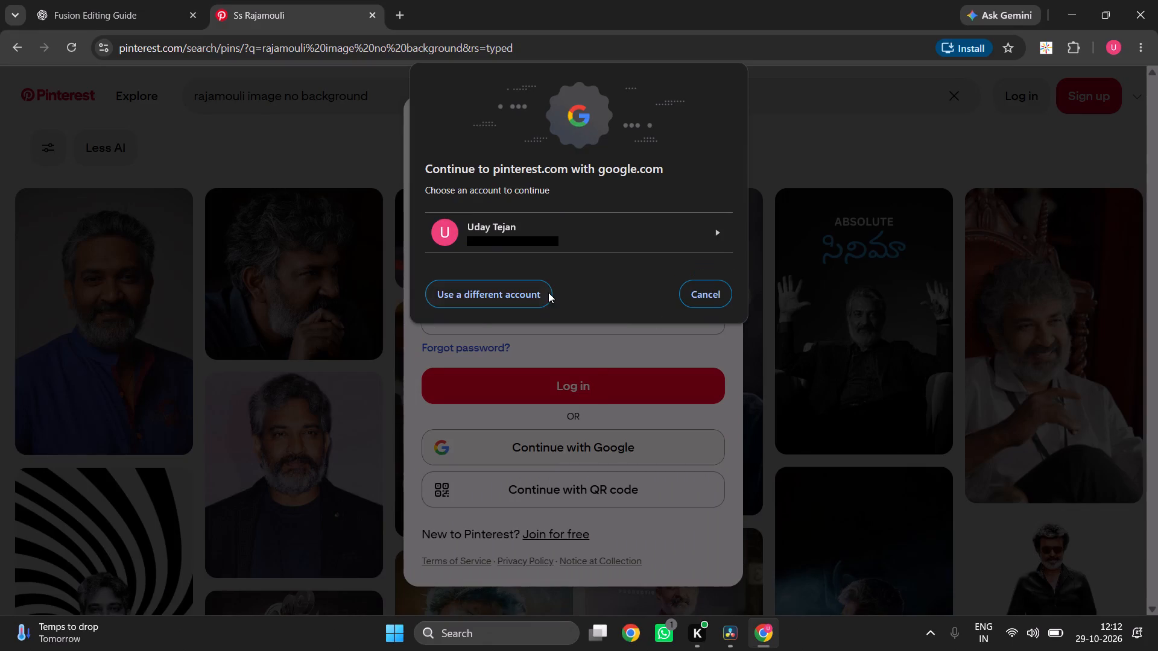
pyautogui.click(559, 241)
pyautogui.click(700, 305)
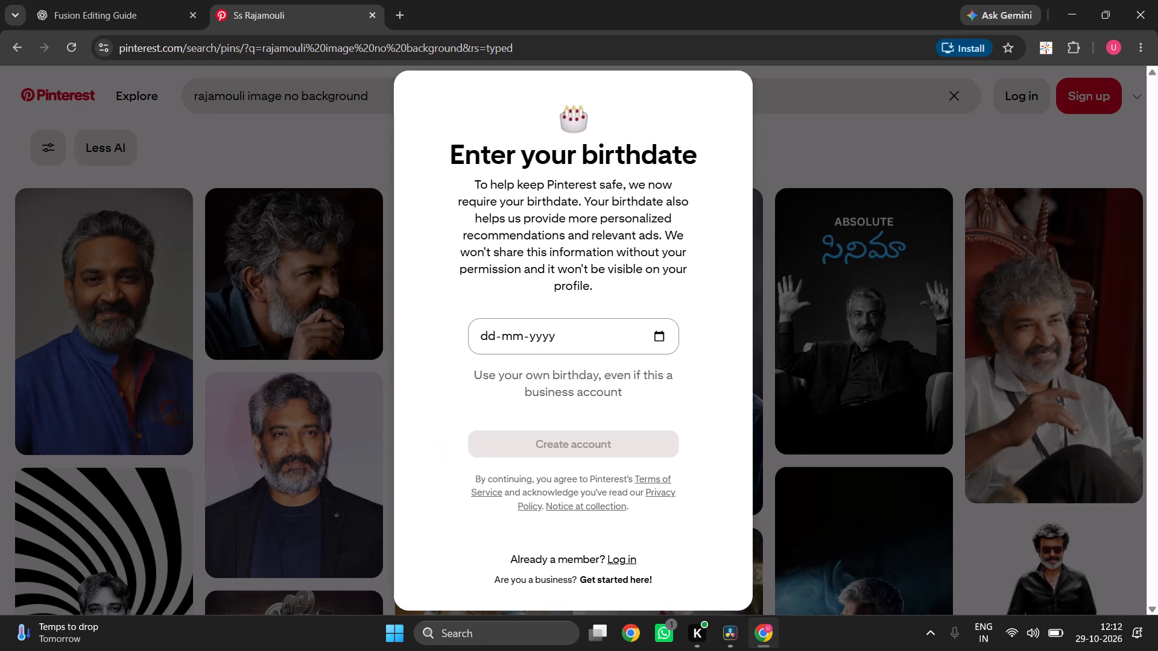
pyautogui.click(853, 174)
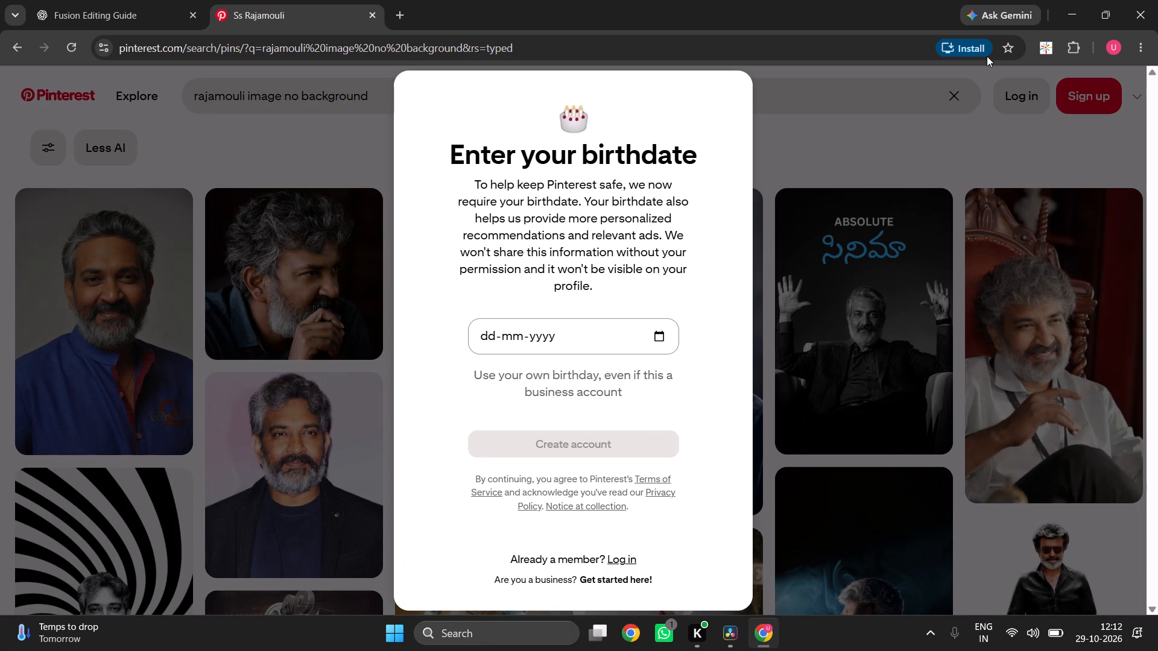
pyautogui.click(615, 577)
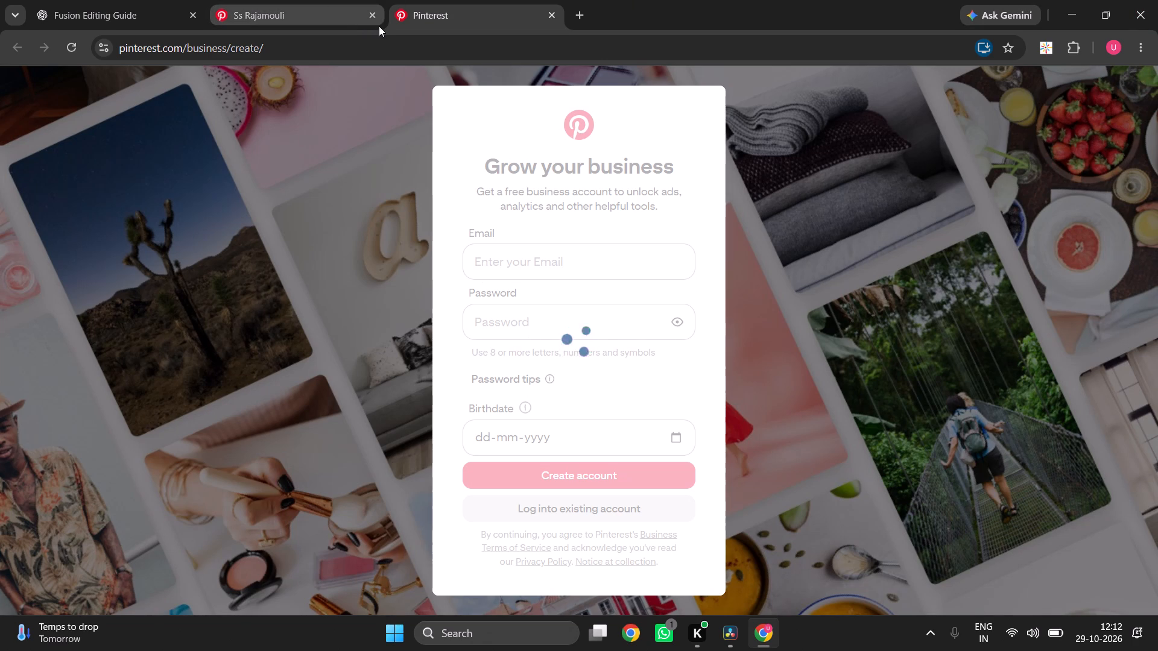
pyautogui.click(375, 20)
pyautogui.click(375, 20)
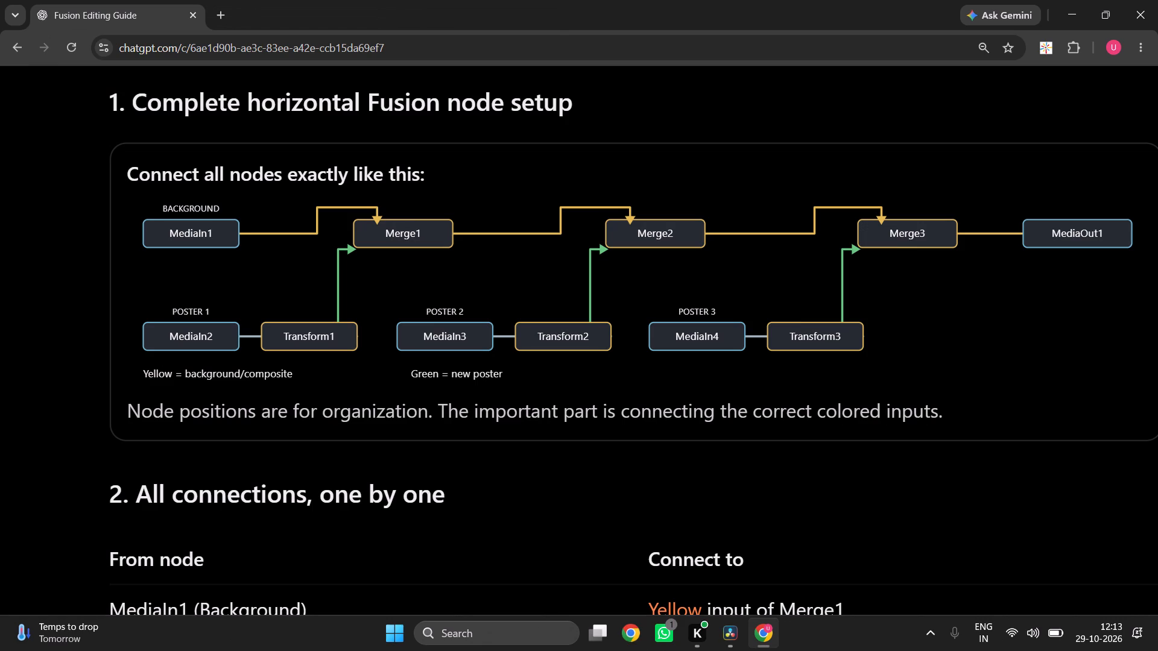
# Open a new Chrome window under a different user profile.
pyautogui.click(631, 650)
pyautogui.scroll(-3, 695, 310)
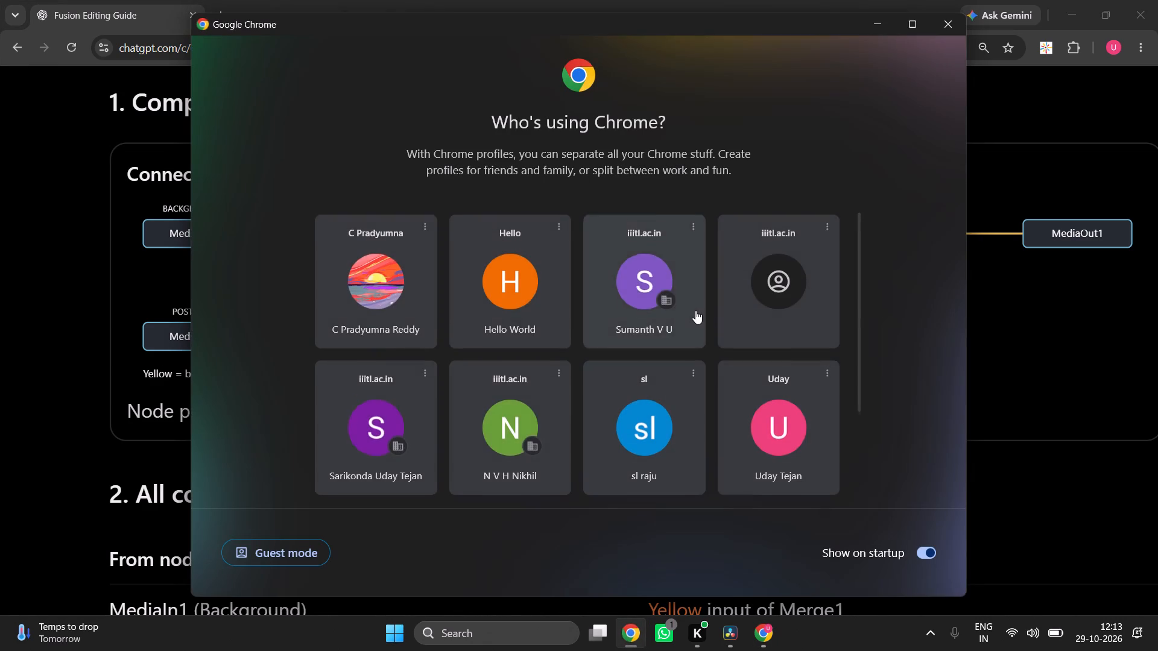
pyautogui.scroll(-3, 695, 310)
pyautogui.moveTo(662, 514); pyautogui.dragTo(626, 478)
pyautogui.click(626, 478)
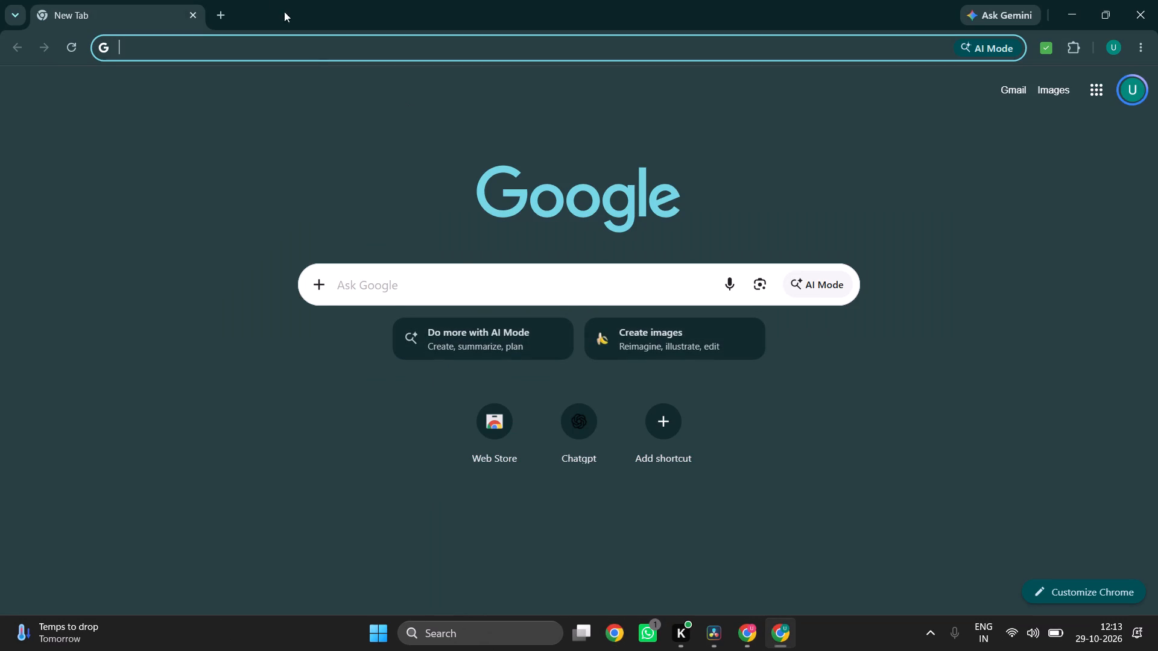
# Open the YouTube site in the new Chrome window.
pyautogui.click(286, 50)
pyautogui.write('yo')
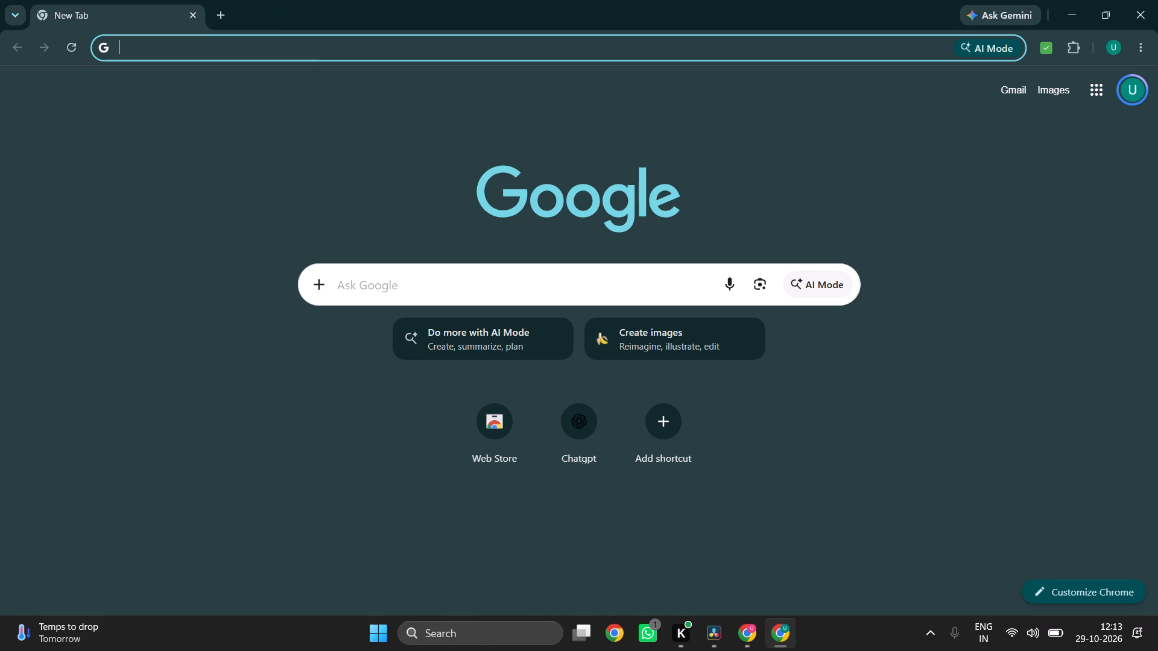
pyautogui.write('utube')
pyautogui.press('Return')
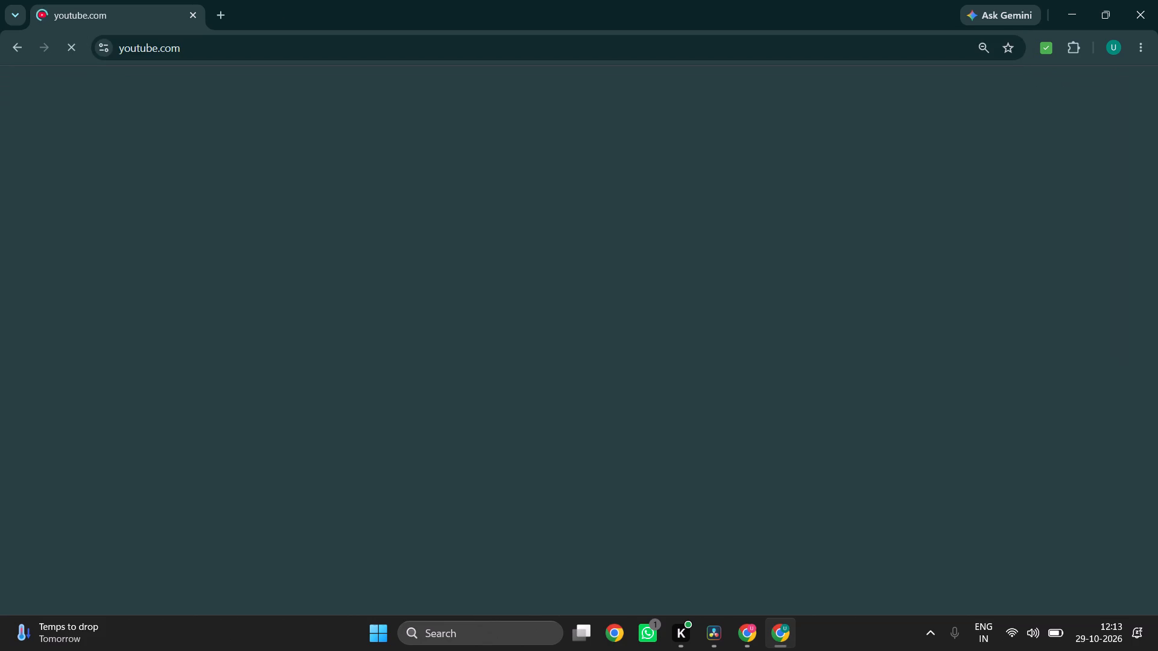
# Search the web for "pintrest" in a new tab and open the Pinterest home feed.
pyautogui.click(213, 7)
pyautogui.press('p')
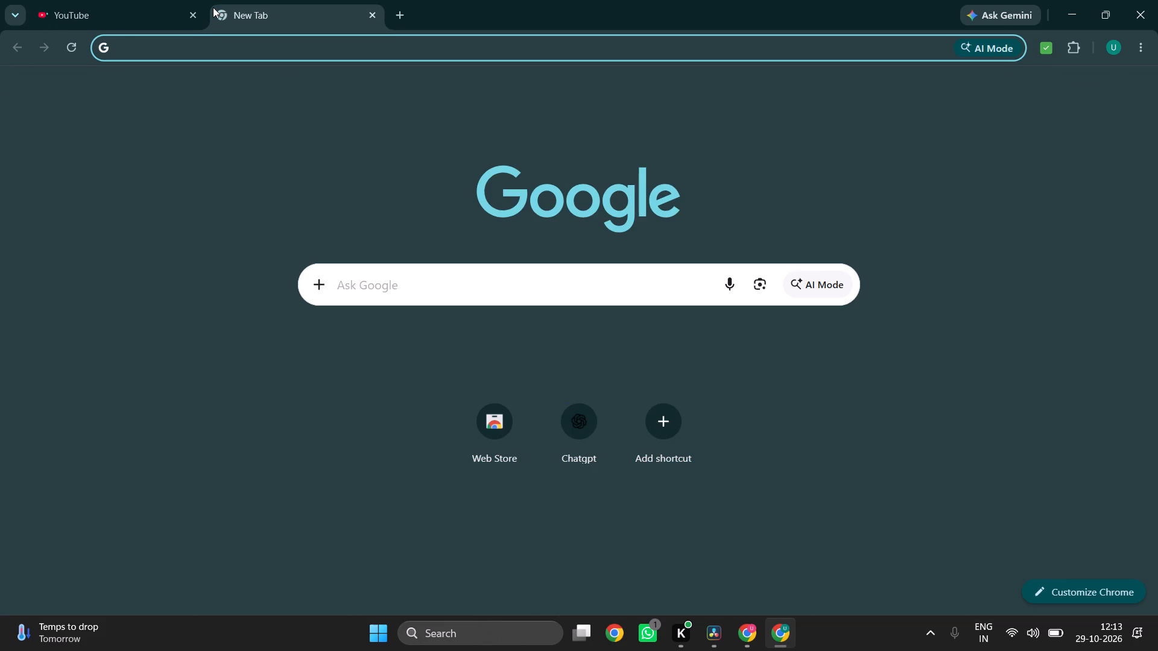
pyautogui.press('BackSpace')
pyautogui.write('pintrest')
pyautogui.press('Return')
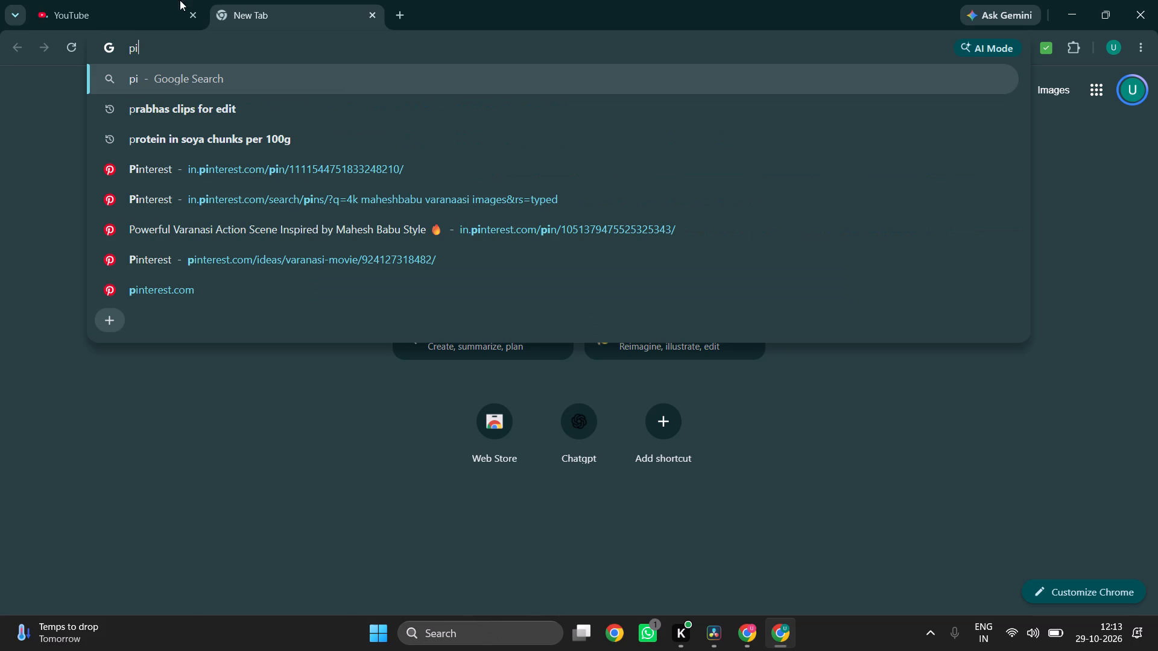
pyautogui.click(146, 0)
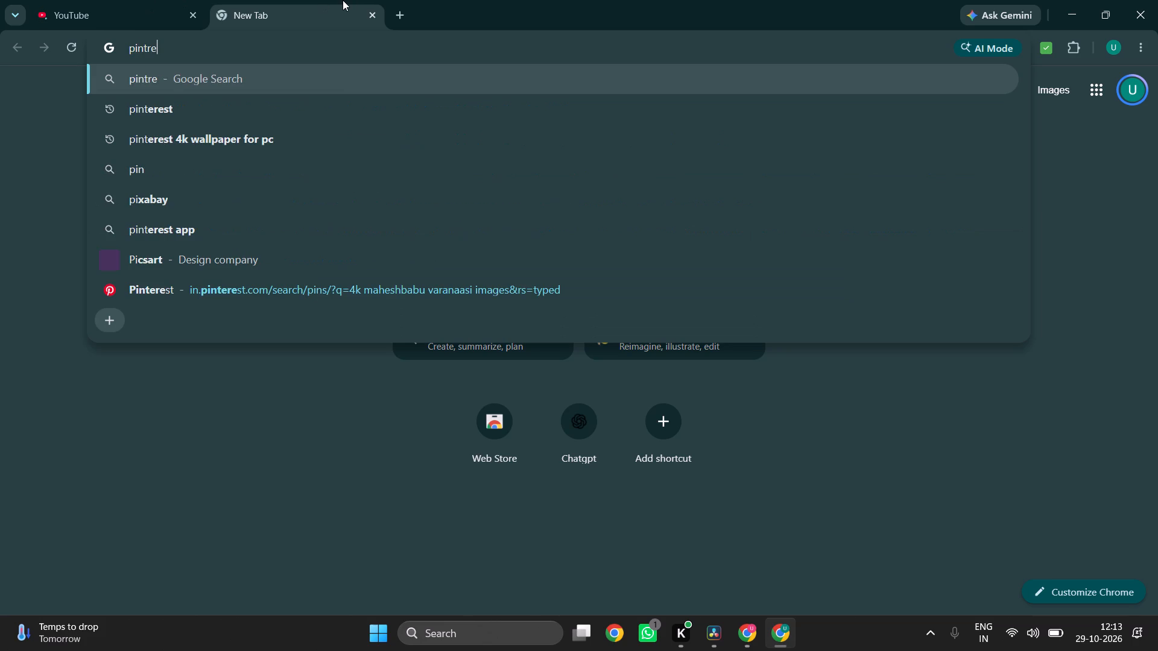
pyautogui.click(343, 0)
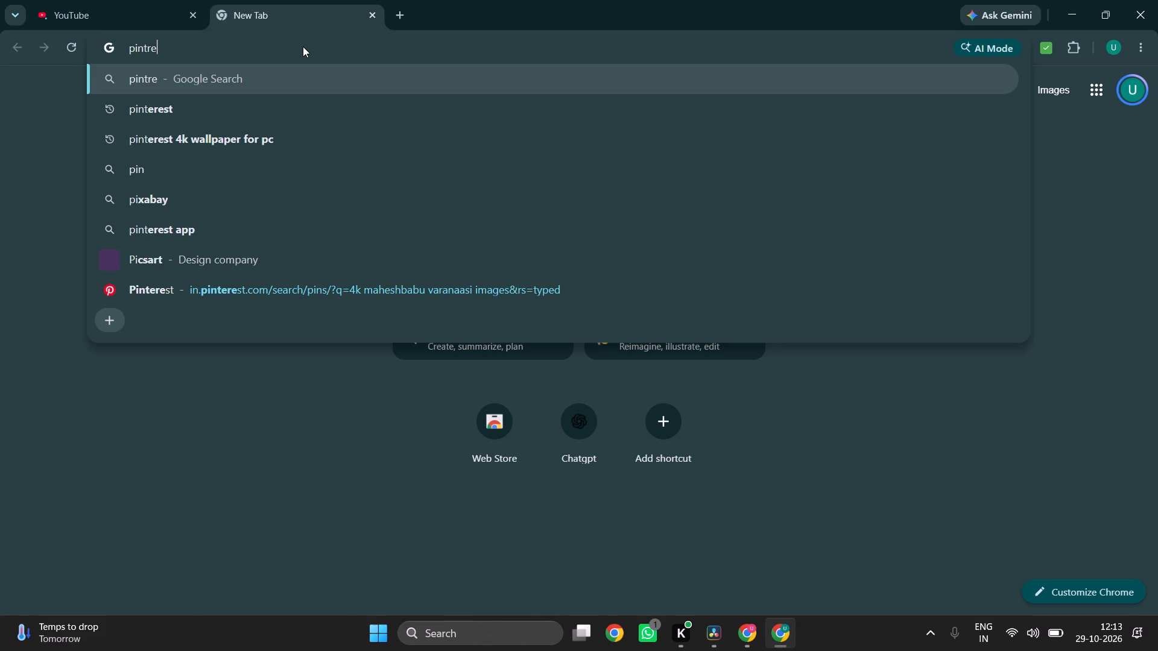
pyautogui.click(303, 46)
pyautogui.click(303, 46)
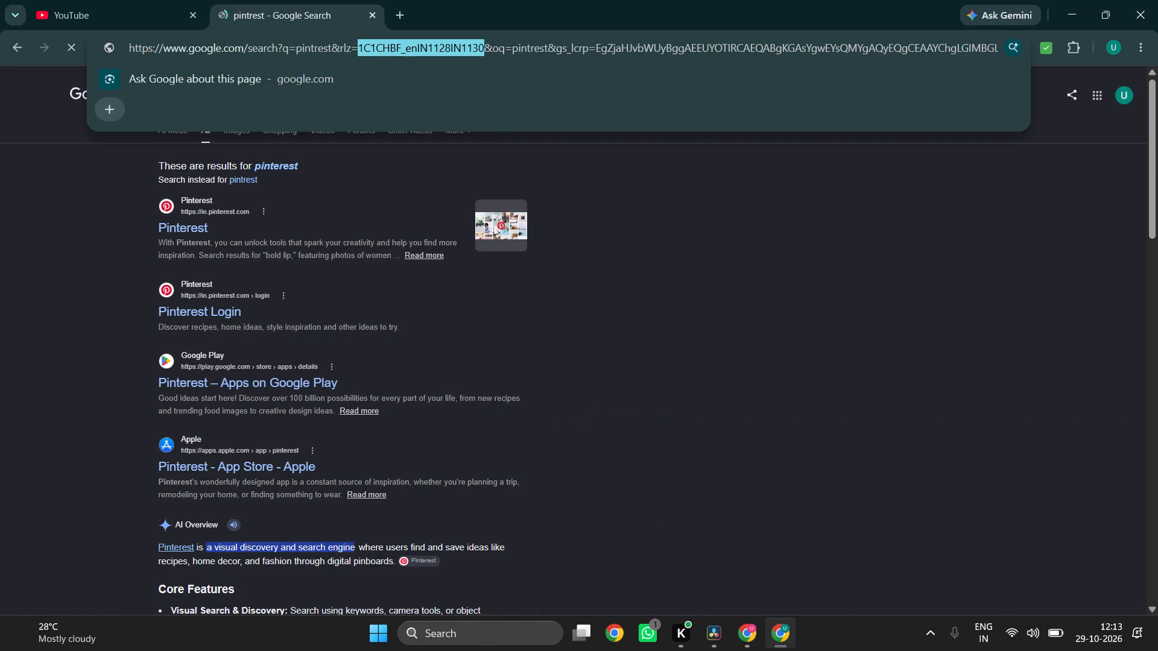
pyautogui.click(122, 219)
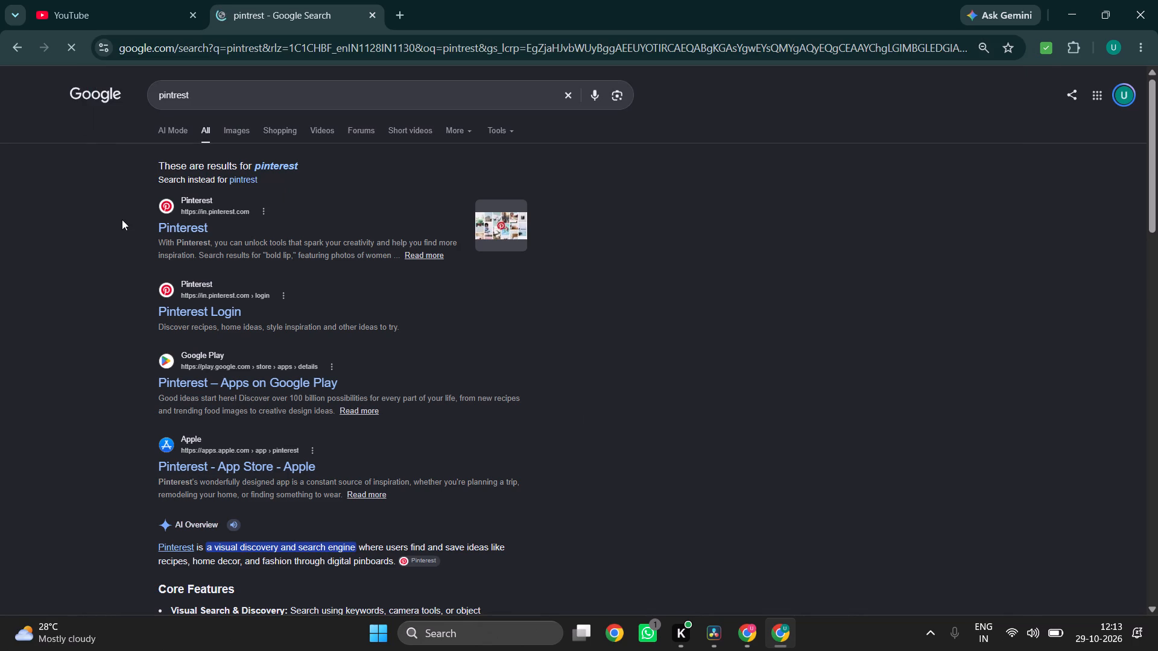
pyautogui.click(176, 221)
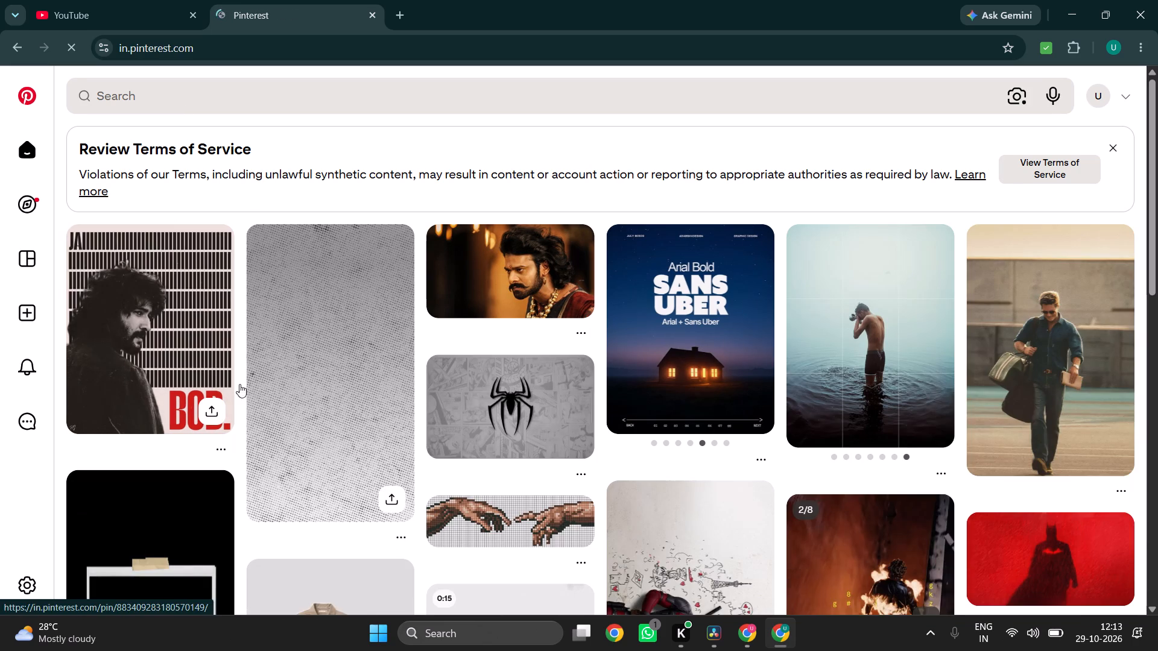
# Open the pin of the taped white Polaroid frame on black and save its image in the "Part-1 The Intro of ssmb29" folder.
pyautogui.scroll(-5, 303, 453)
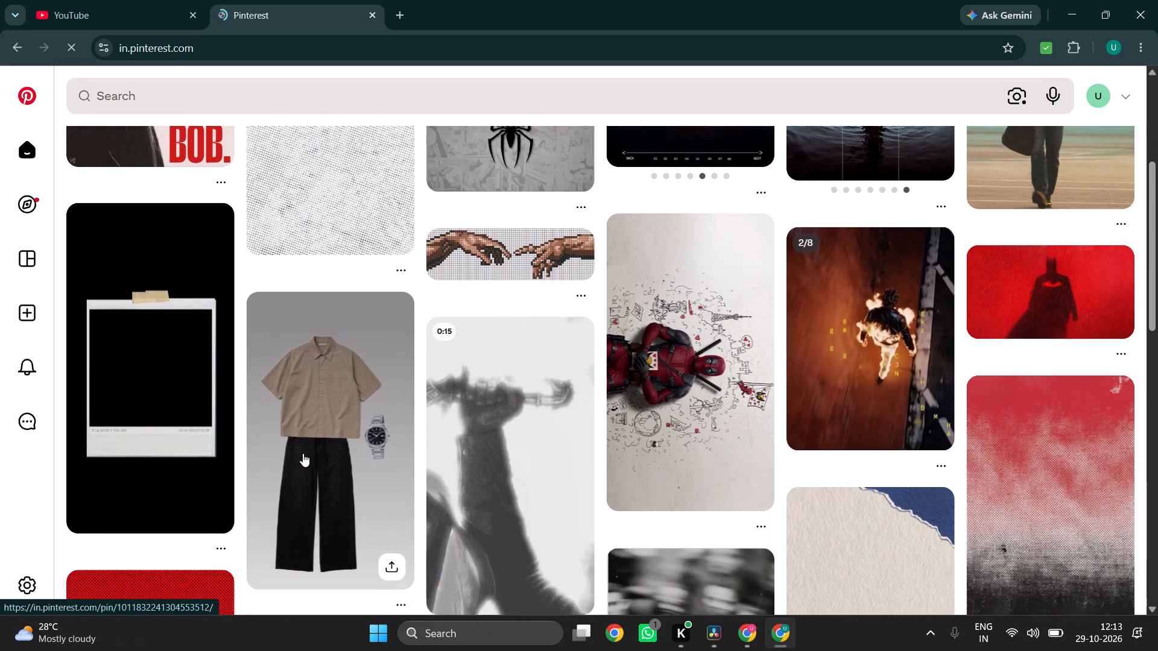
pyautogui.click(194, 370)
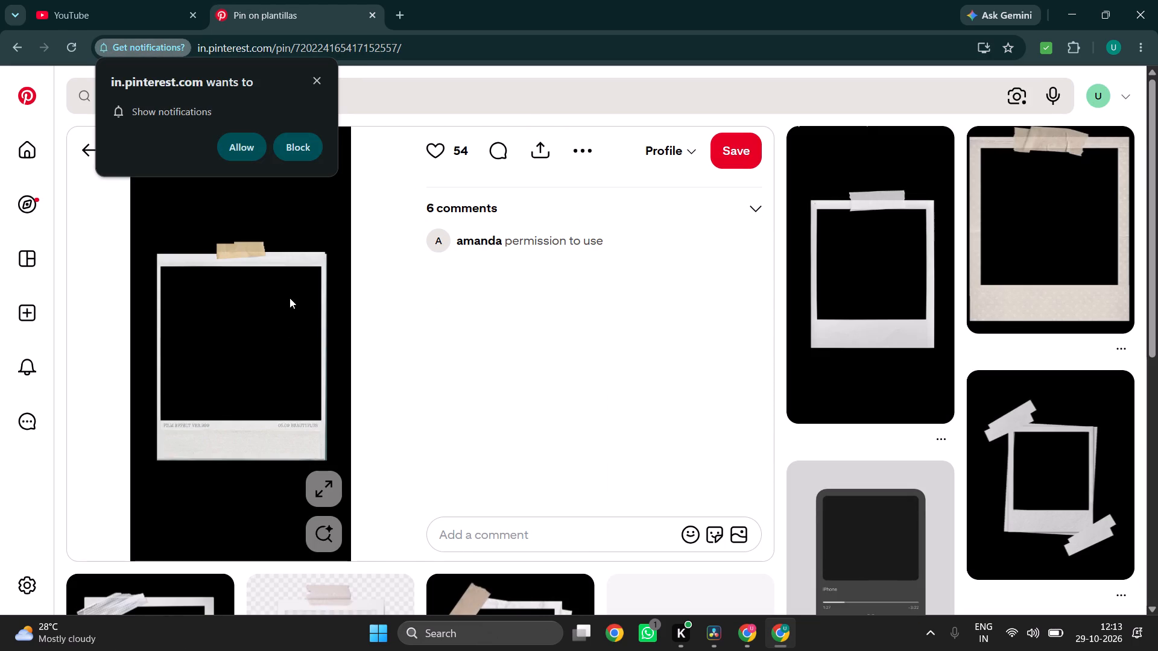
pyautogui.click(318, 76)
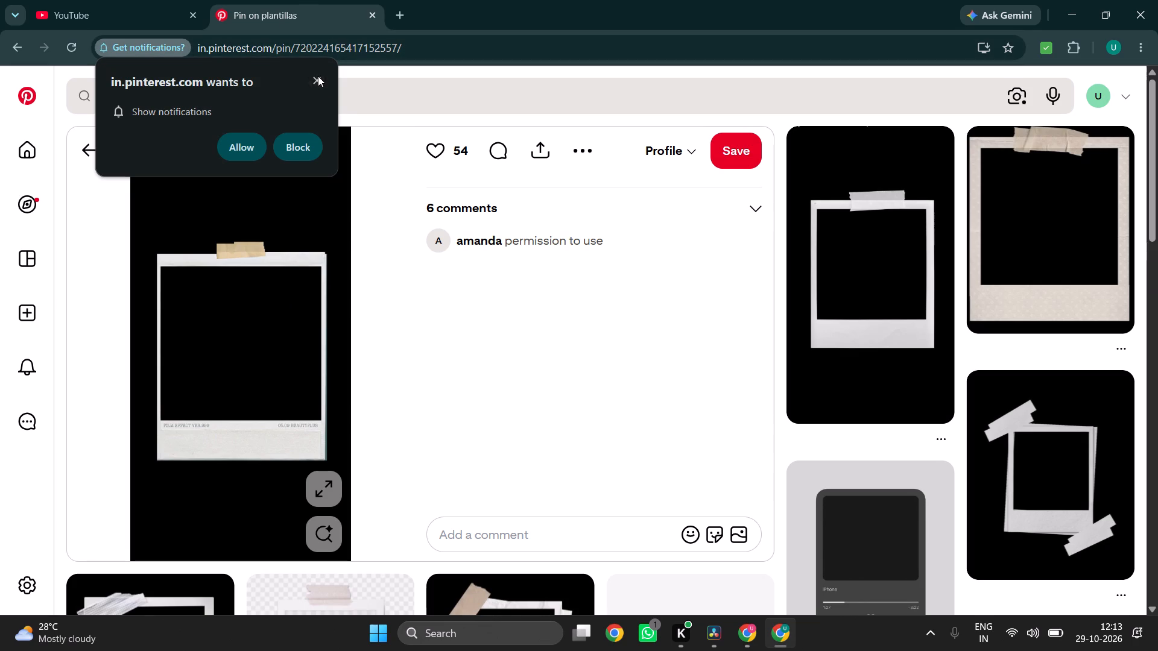
pyautogui.rightClick(255, 260)
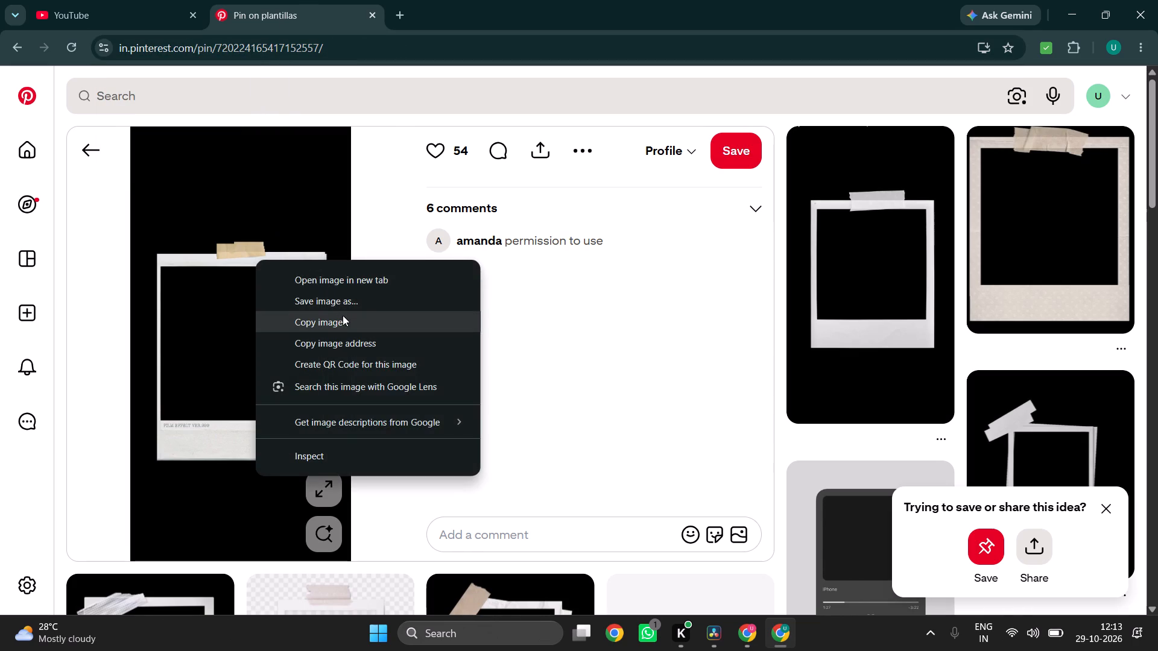
pyautogui.click(374, 294)
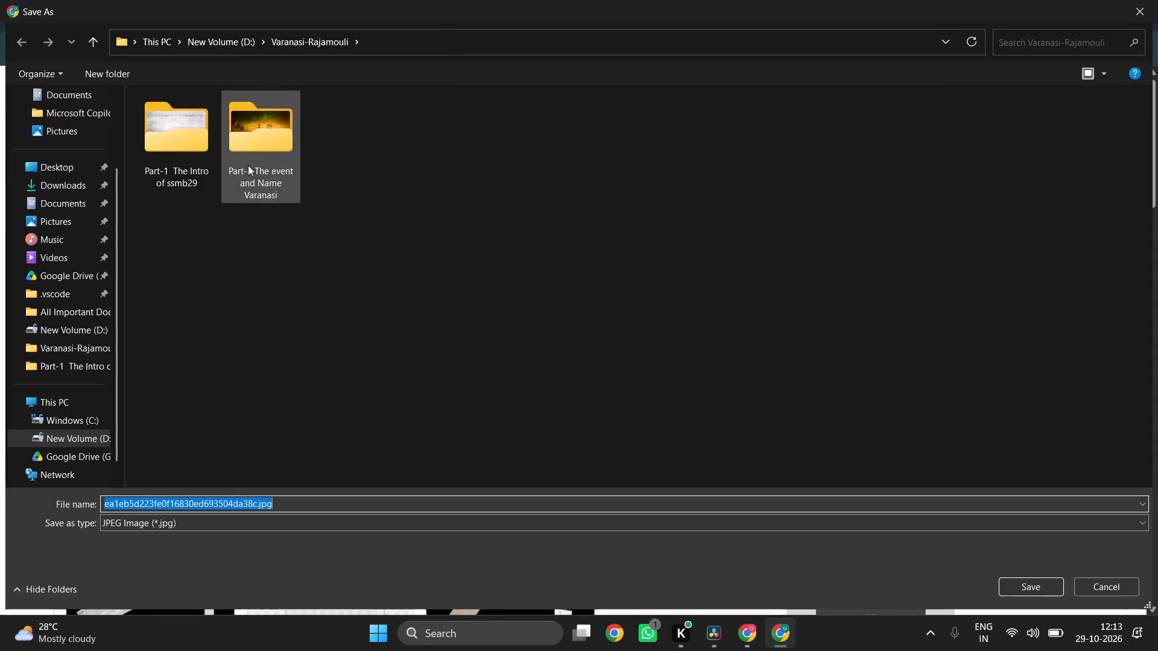
pyautogui.doubleClick(197, 156)
pyautogui.click(306, 527)
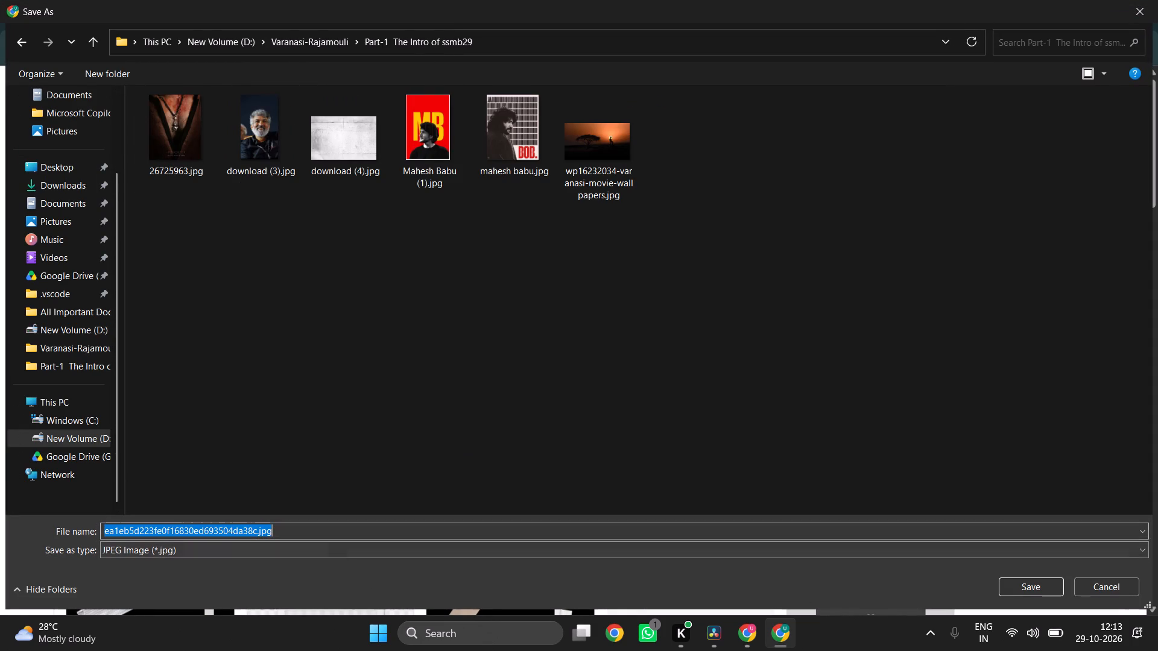
pyautogui.click(1045, 589)
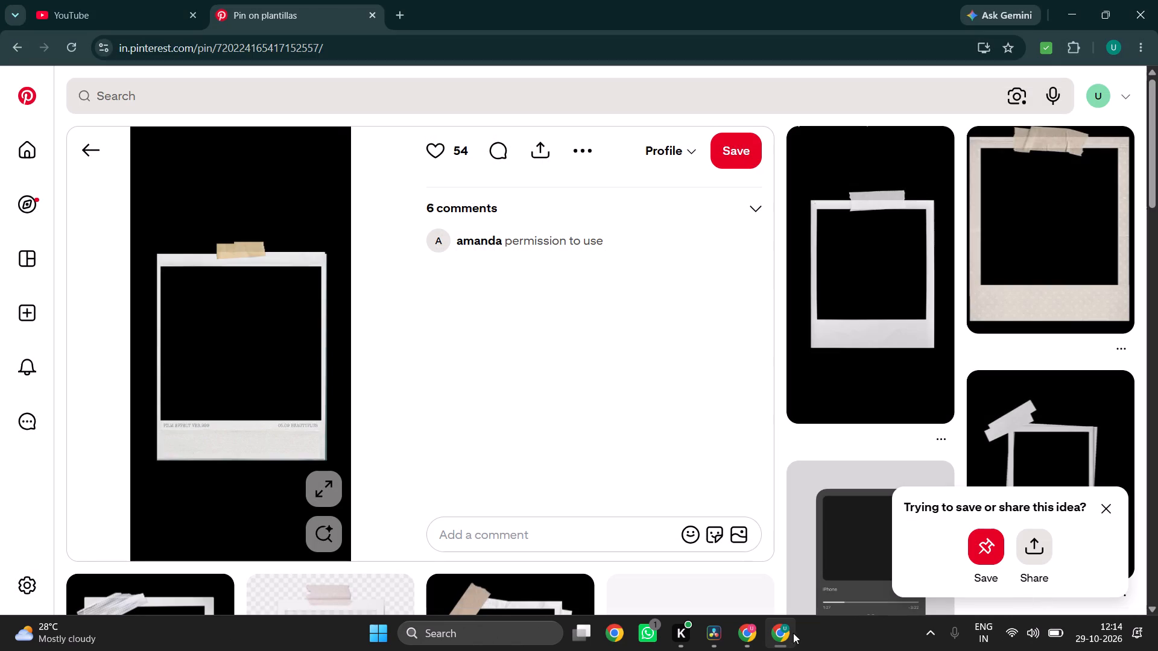
# Switch to DaVinci Resolve and import the saved Polaroid frame image, ea1eb5d223fe0f16830ed693504da38c.jpg, into the media pool.
pyautogui.click(753, 627)
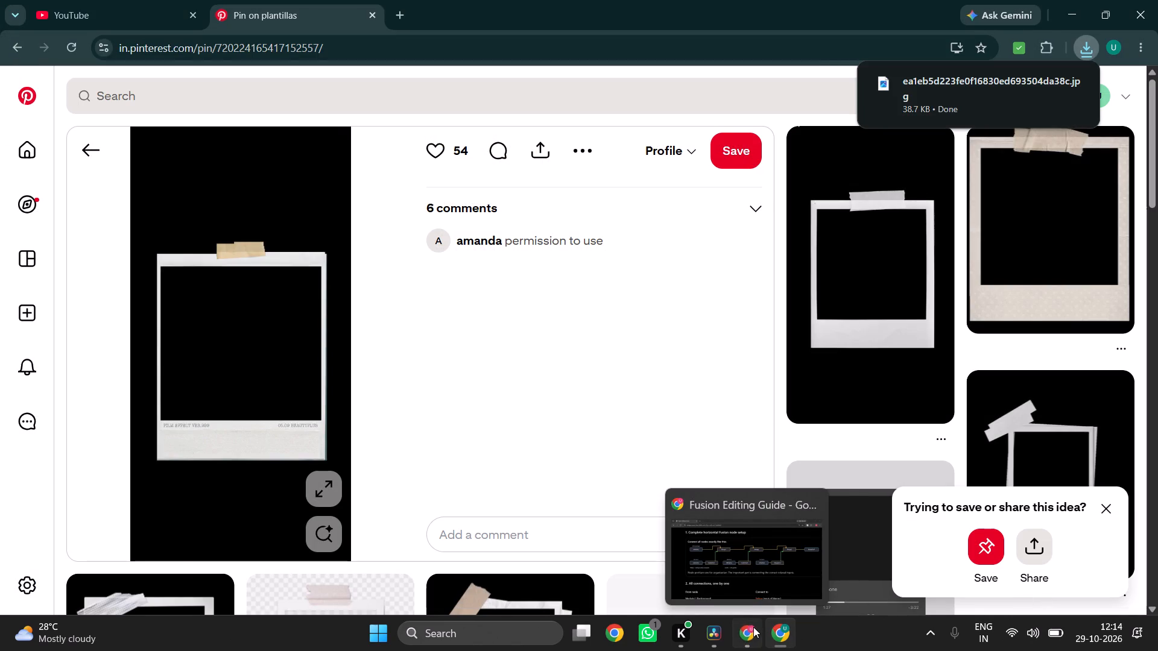
pyautogui.click(710, 634)
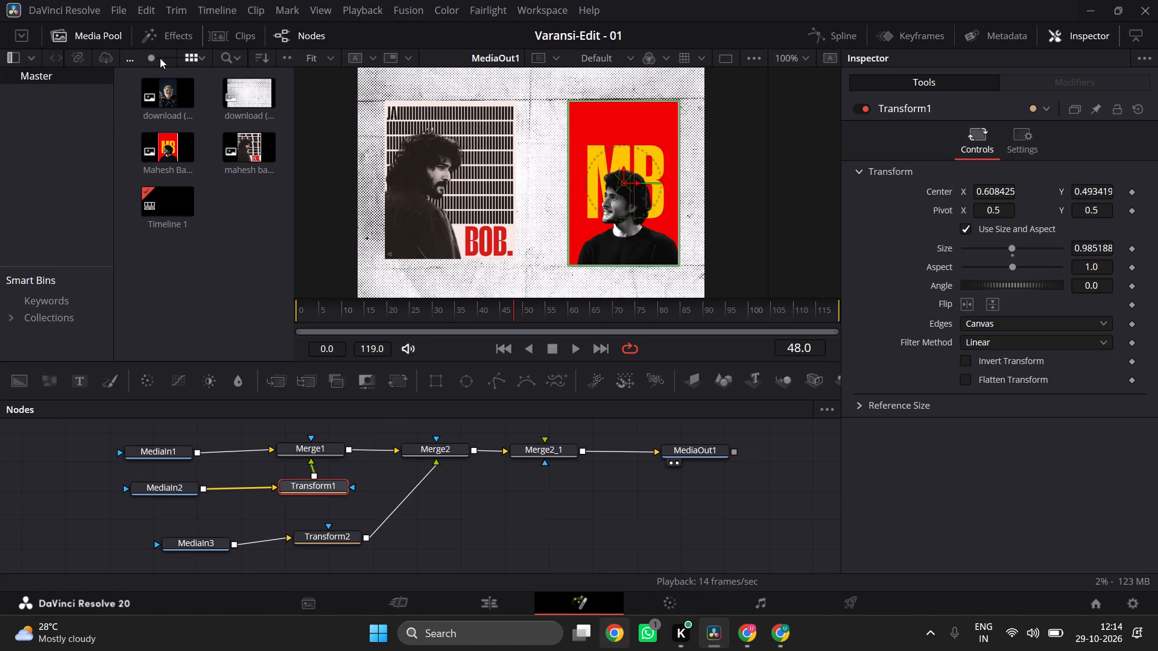
pyautogui.click(93, 28)
pyautogui.click(93, 39)
pyautogui.click(86, 31)
pyautogui.click(91, 31)
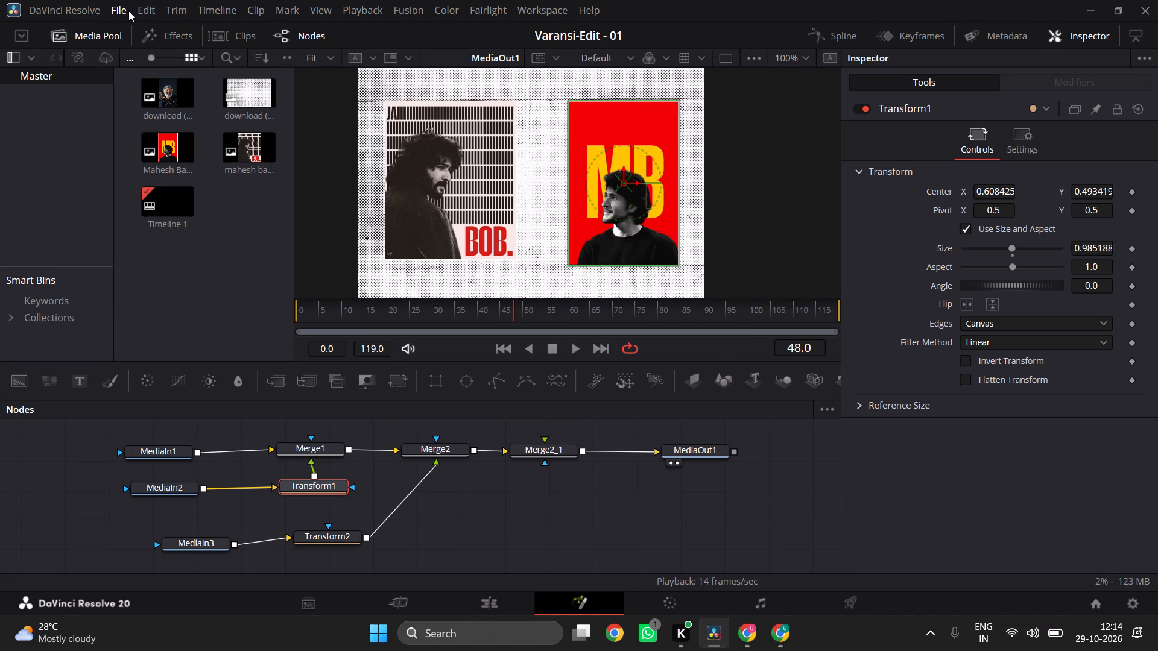
pyautogui.click(128, 11)
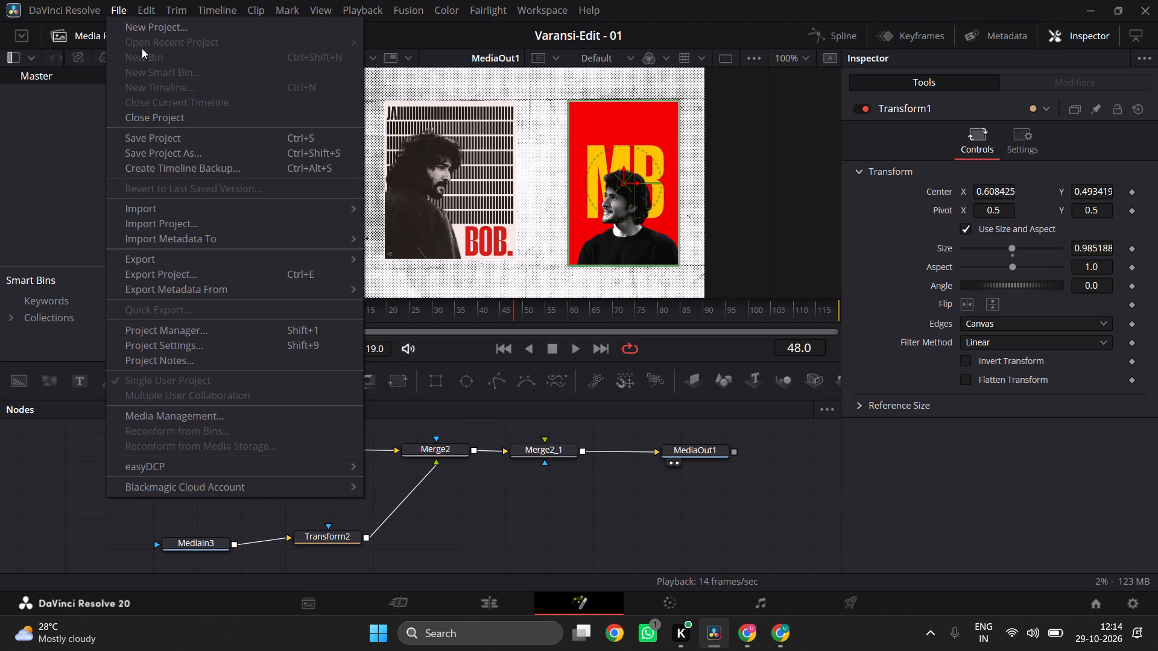
pyautogui.click(154, 206)
pyautogui.click(399, 226)
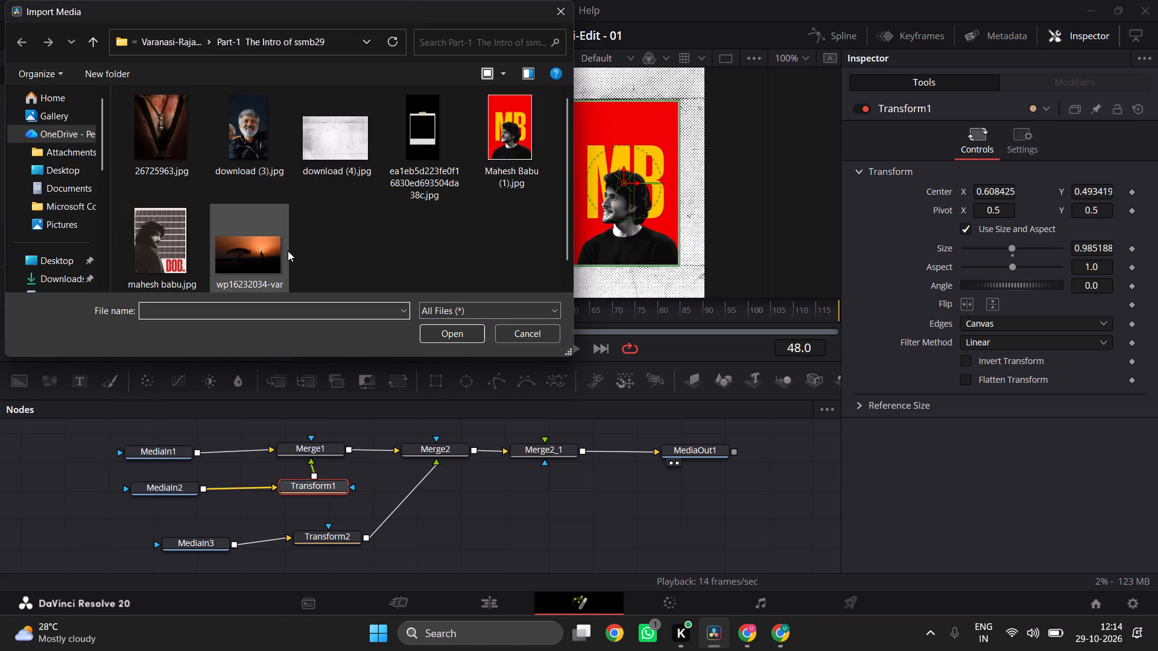
pyautogui.click(437, 134)
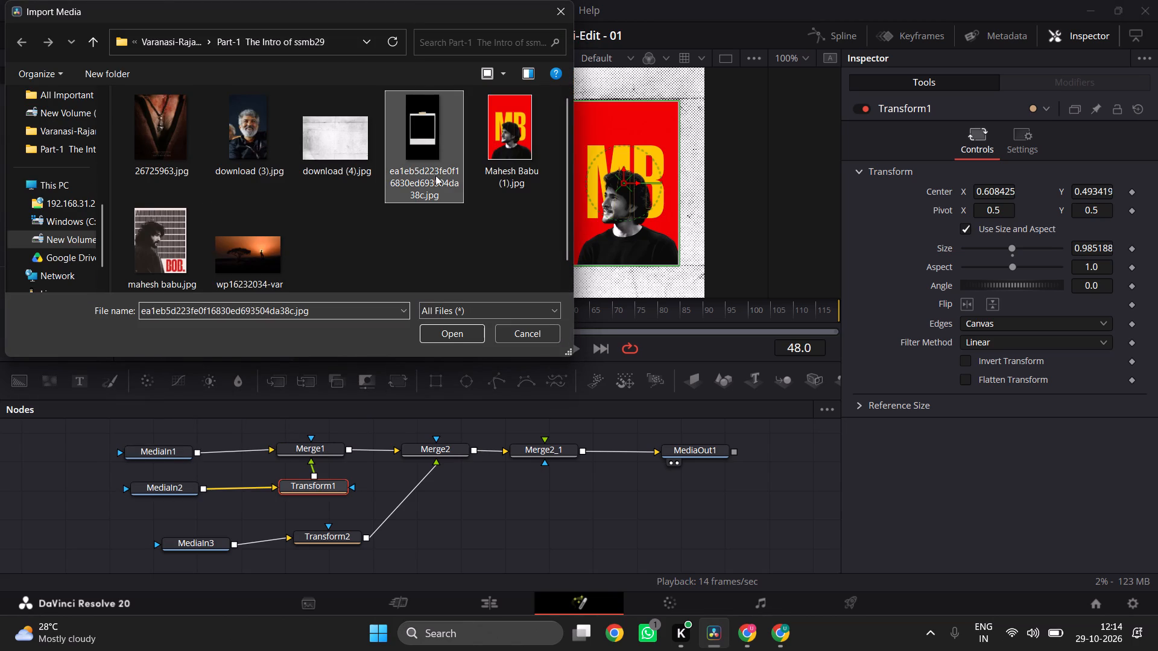
pyautogui.click(448, 333)
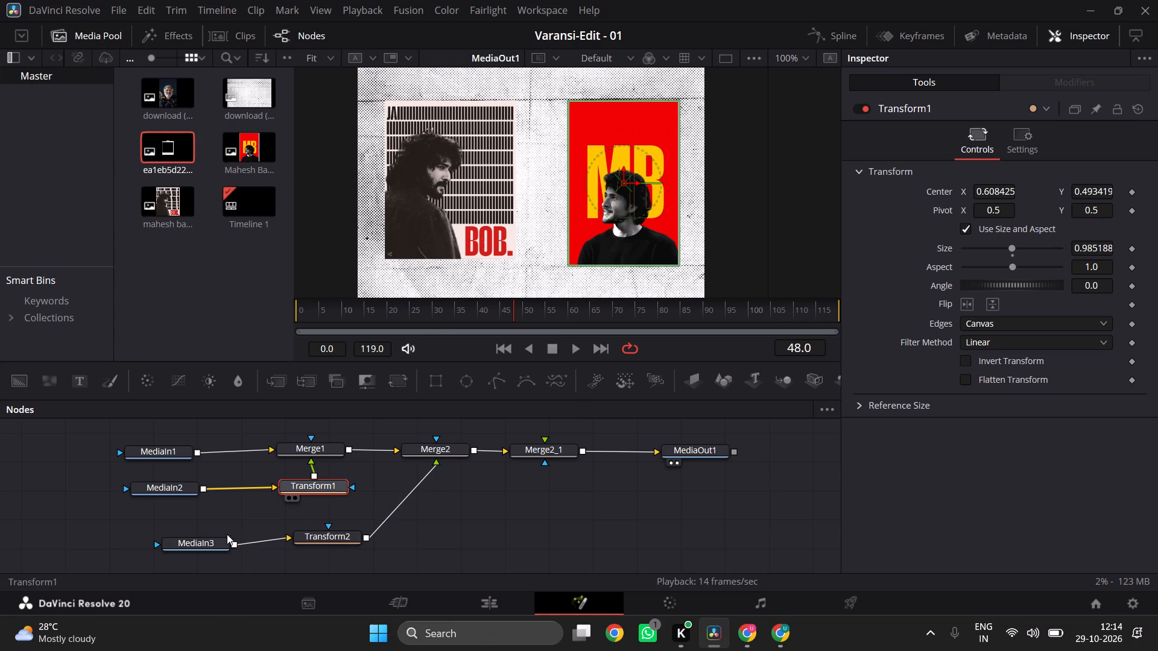
# Tidy the node layout by realigning the MediaIn3, Transform2, Merge1, MediaIn2 and Transform1 nodes into neat rows.
pyautogui.moveTo(204, 543); pyautogui.dragTo(177, 534)
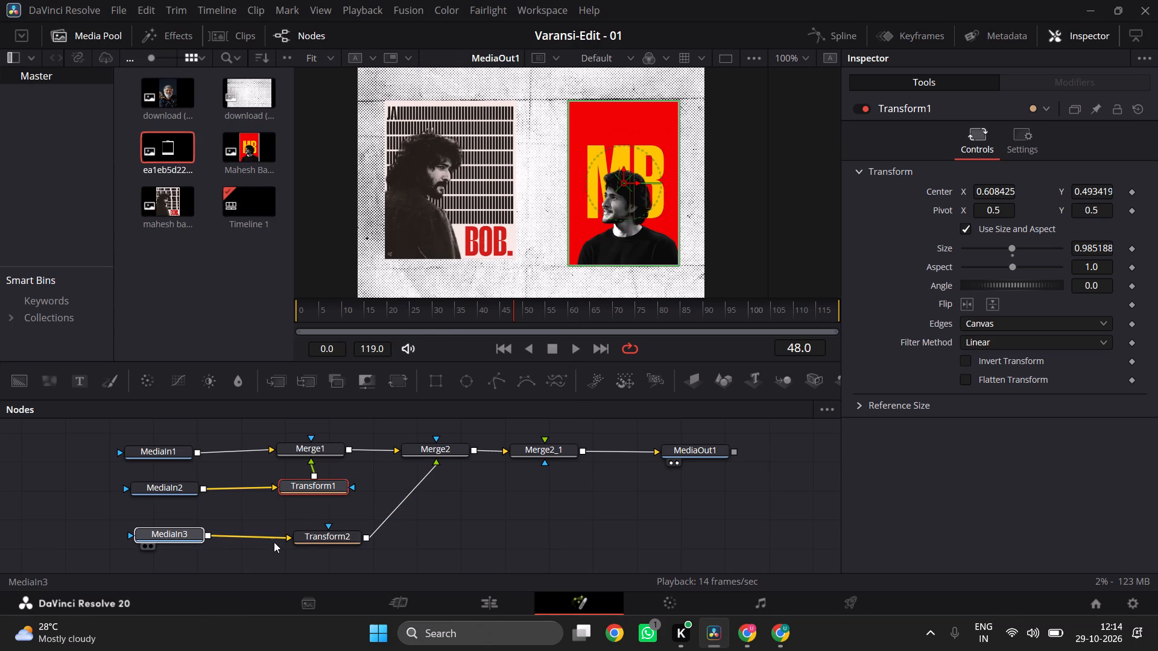
pyautogui.moveTo(329, 539); pyautogui.dragTo(322, 532)
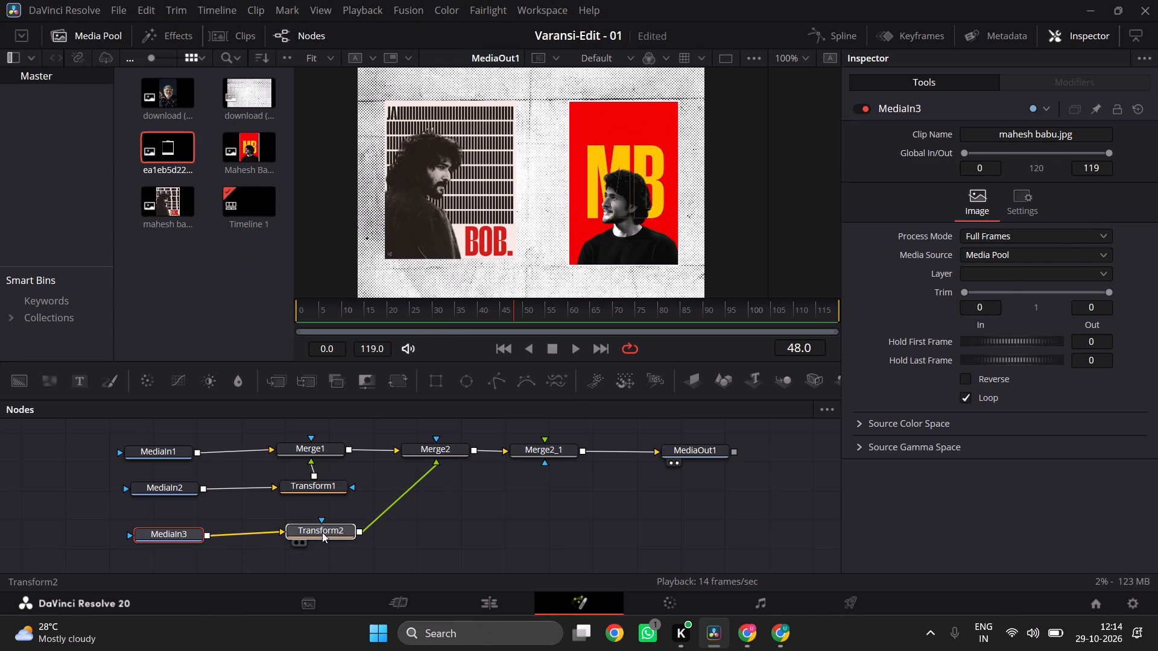
pyautogui.click(321, 445)
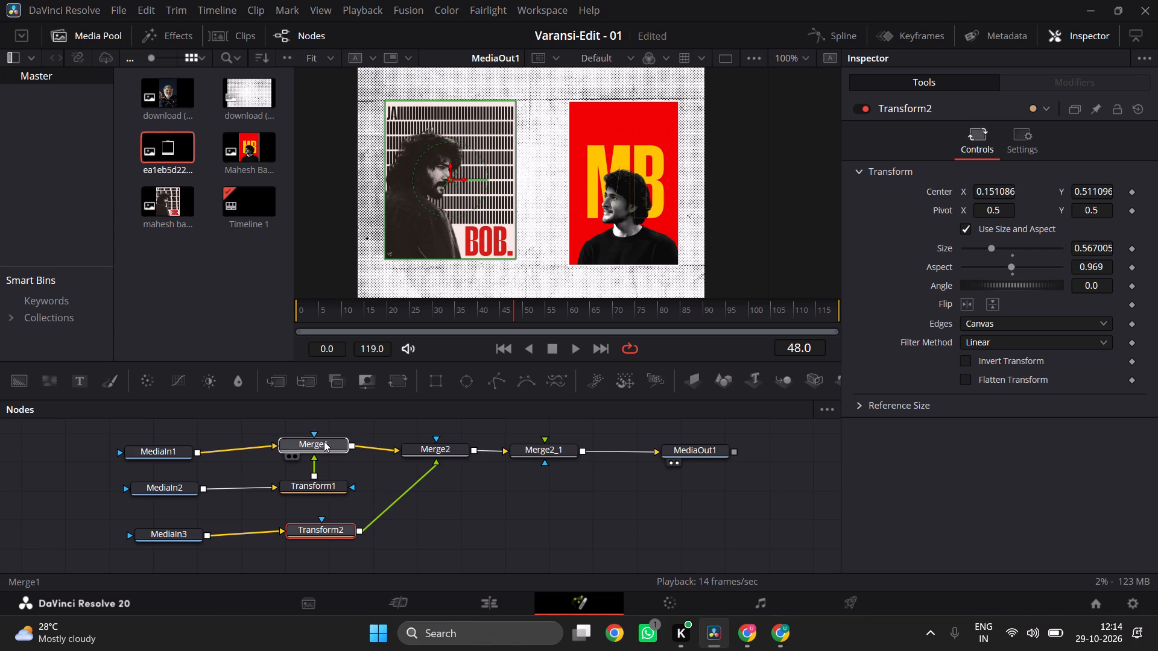
pyautogui.click(323, 485)
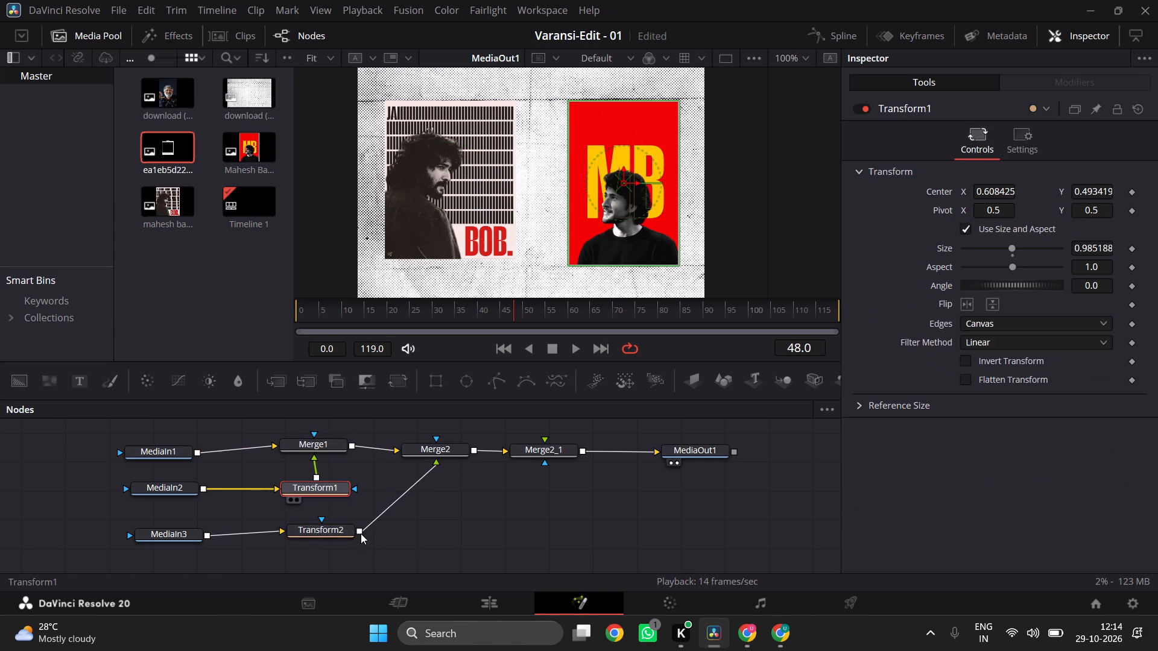
pyautogui.moveTo(169, 488); pyautogui.dragTo(146, 494)
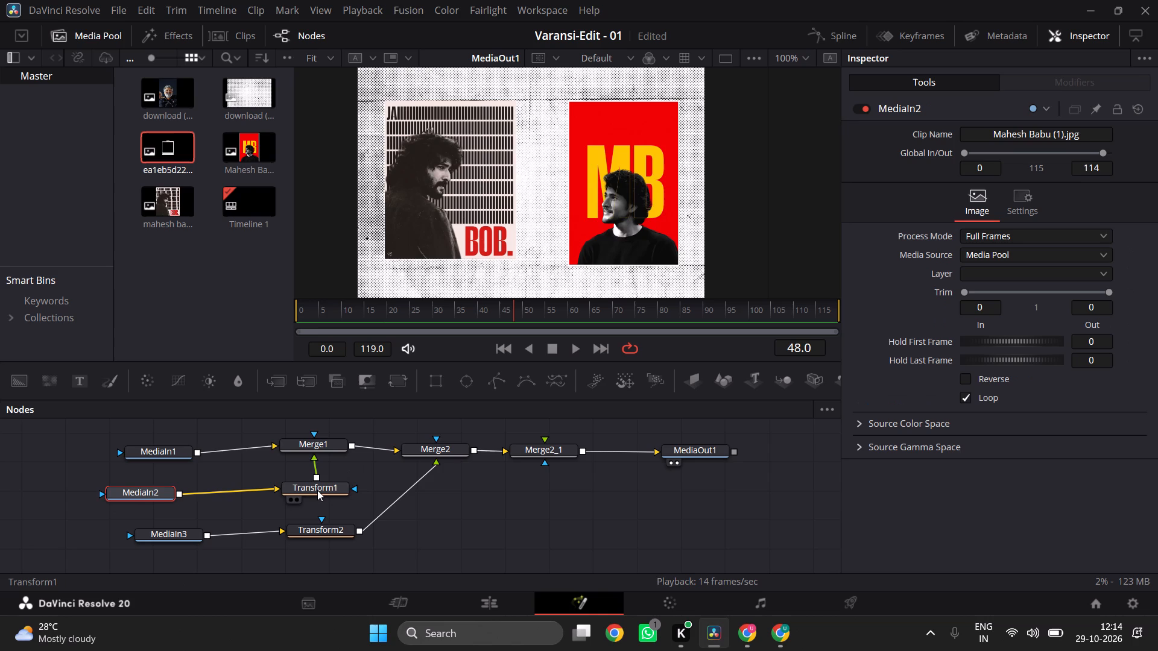
pyautogui.moveTo(317, 490); pyautogui.dragTo(289, 491)
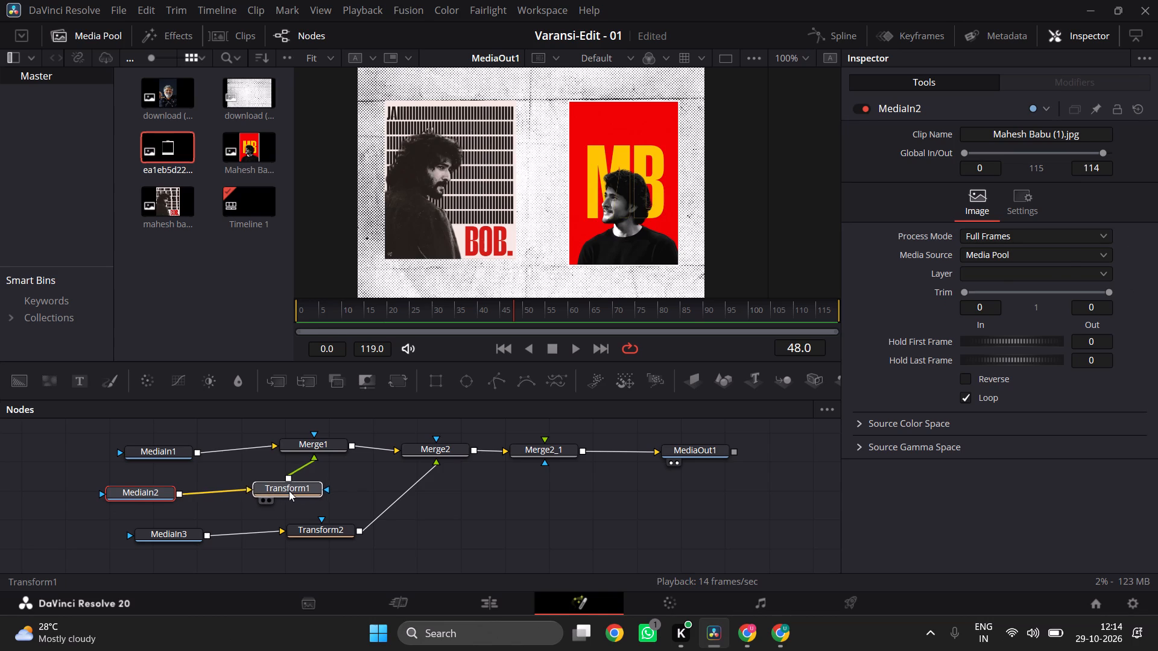
pyautogui.moveTo(289, 491); pyautogui.dragTo(287, 491)
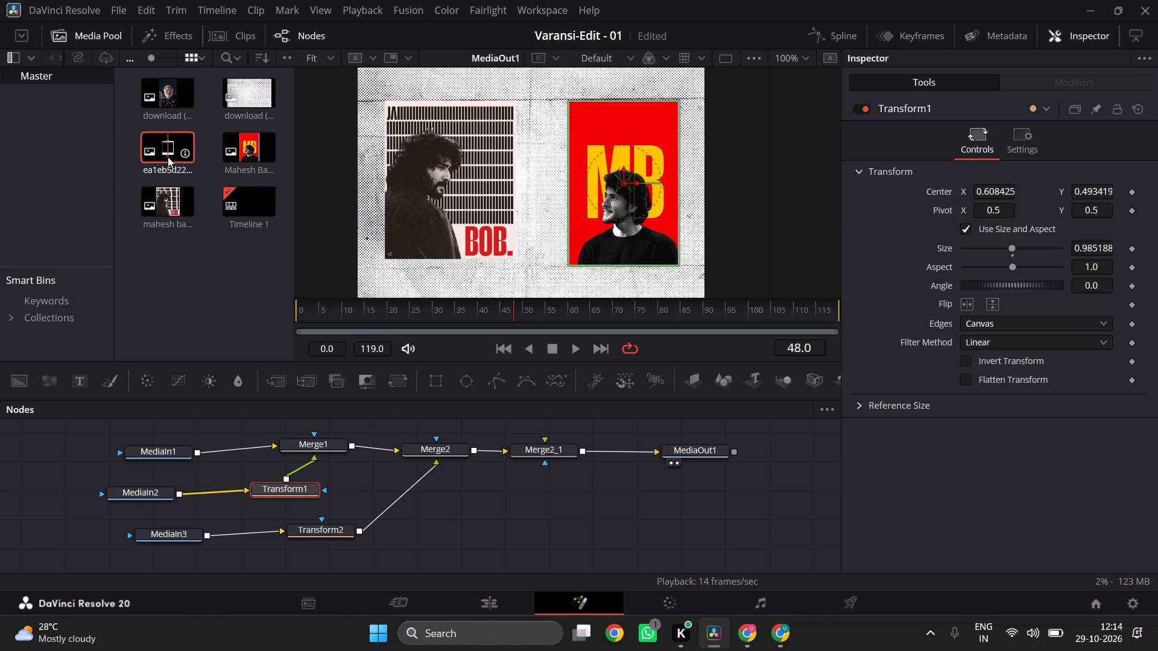
# Add the Polaroid frame image from the media pool as a node and place it below the MediaIn3 and Transform2 row.
pyautogui.moveTo(168, 157); pyautogui.dragTo(456, 546)
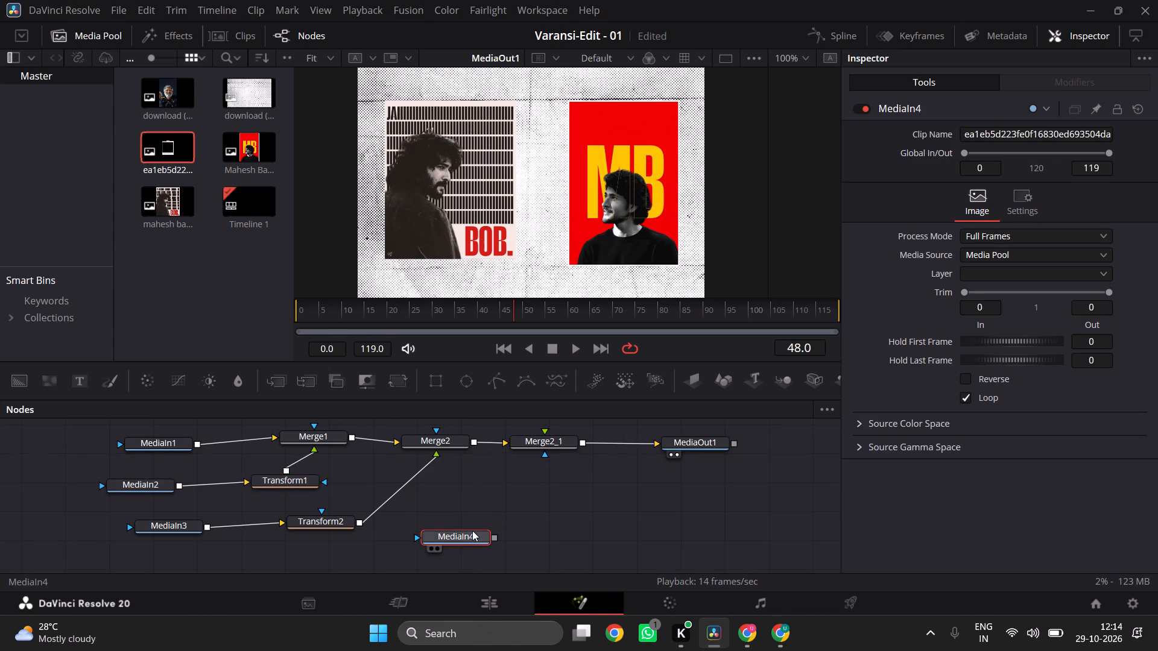
pyautogui.moveTo(459, 537); pyautogui.dragTo(264, 563)
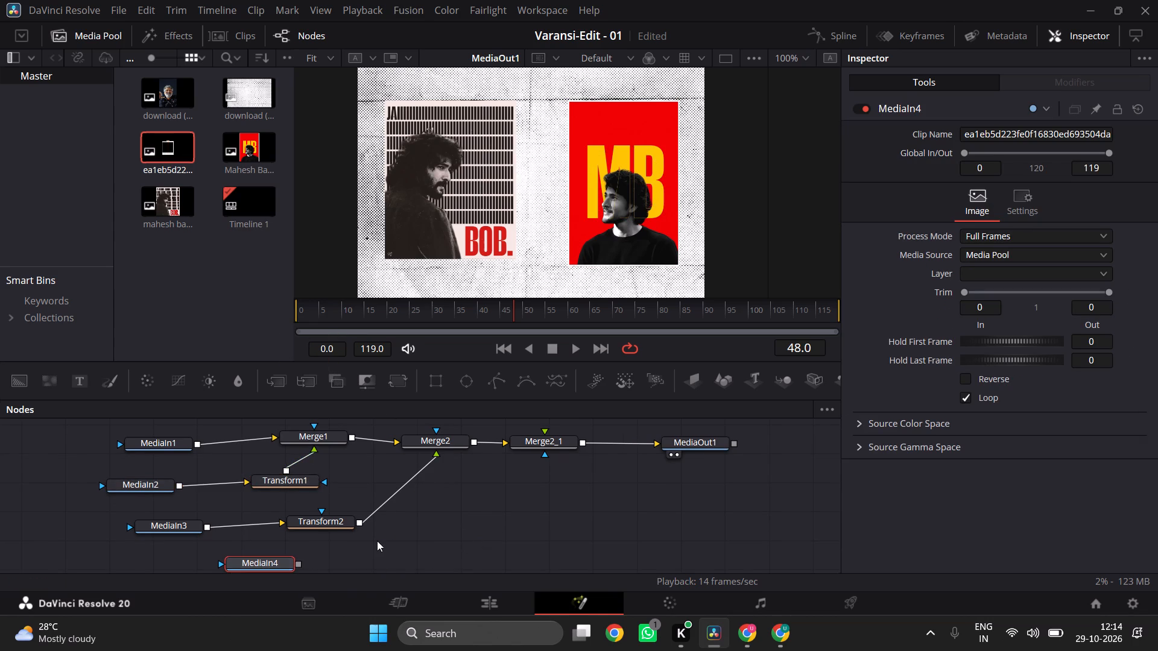
# Shift the Transform2, MediaIn3 and MediaIn1 nodes further left in the graph to align with the other source nodes.
pyautogui.moveTo(338, 520); pyautogui.dragTo(321, 516)
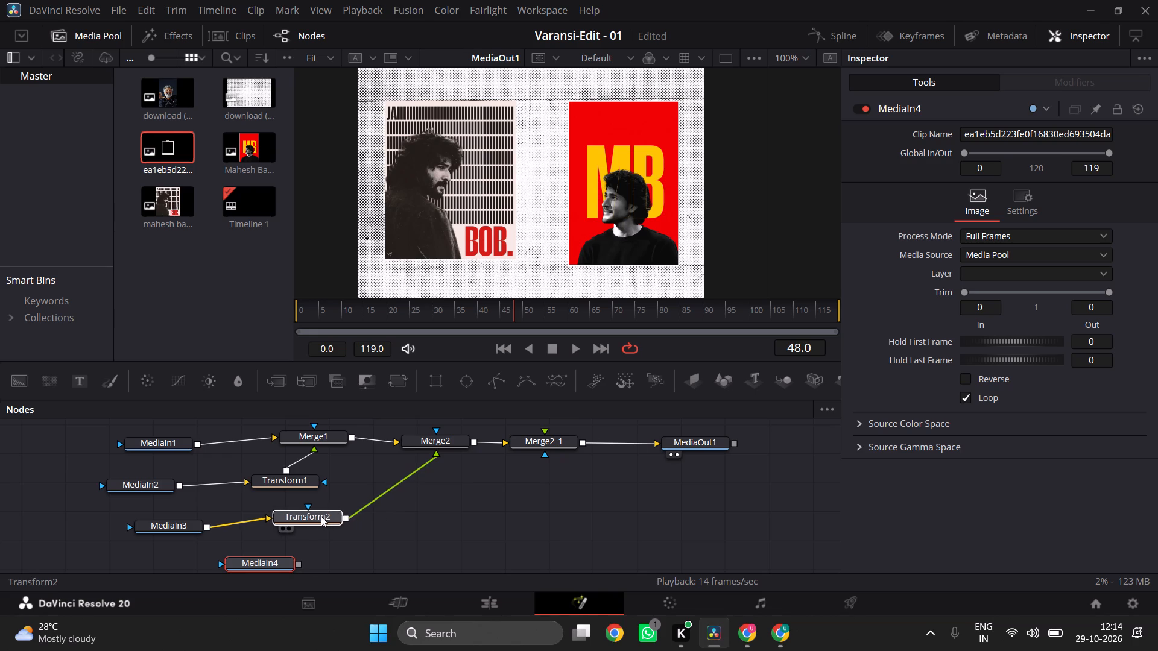
pyautogui.moveTo(321, 516); pyautogui.dragTo(316, 518)
pyautogui.moveTo(183, 521); pyautogui.dragTo(160, 524)
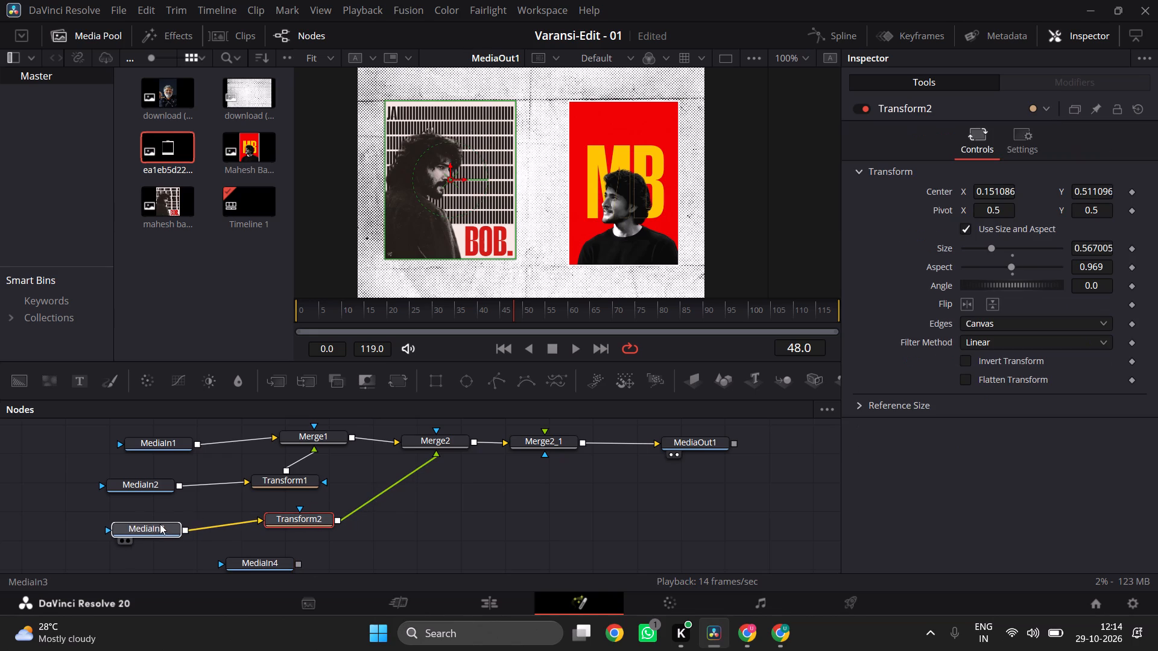
pyautogui.moveTo(160, 524); pyautogui.dragTo(165, 523)
pyautogui.moveTo(162, 440); pyautogui.dragTo(144, 435)
pyautogui.click(144, 435)
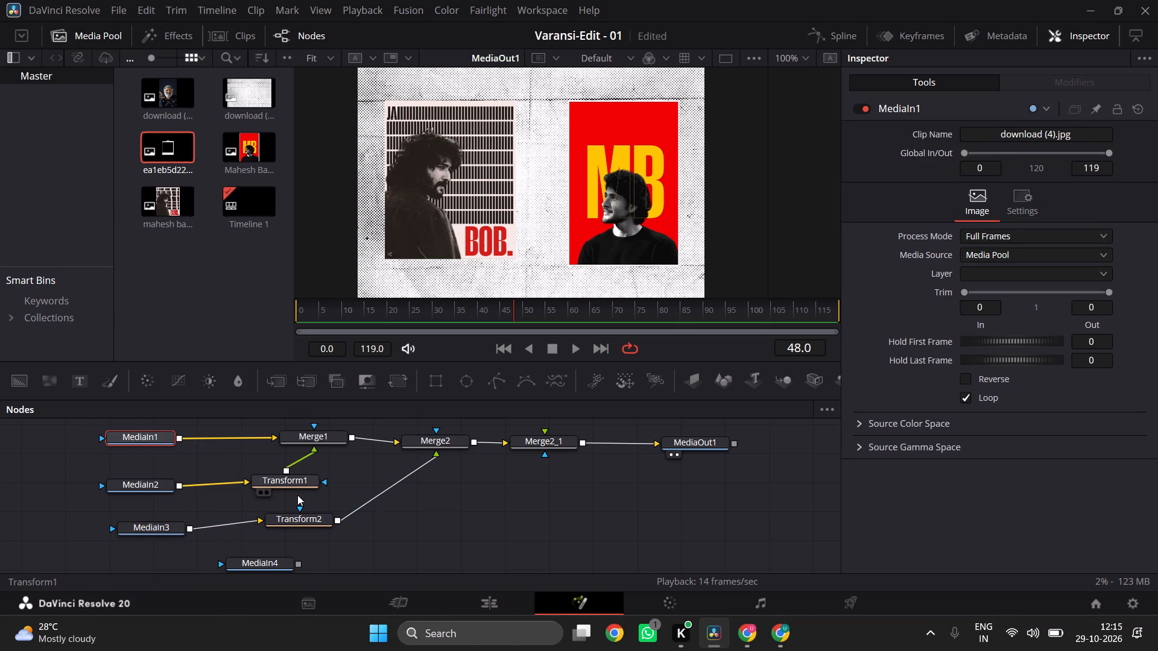
# Move the Polaroid frame's MediaIn4 node into the source column, between MediaIn2 and MediaIn3.
pyautogui.moveTo(252, 565); pyautogui.dragTo(75, 465)
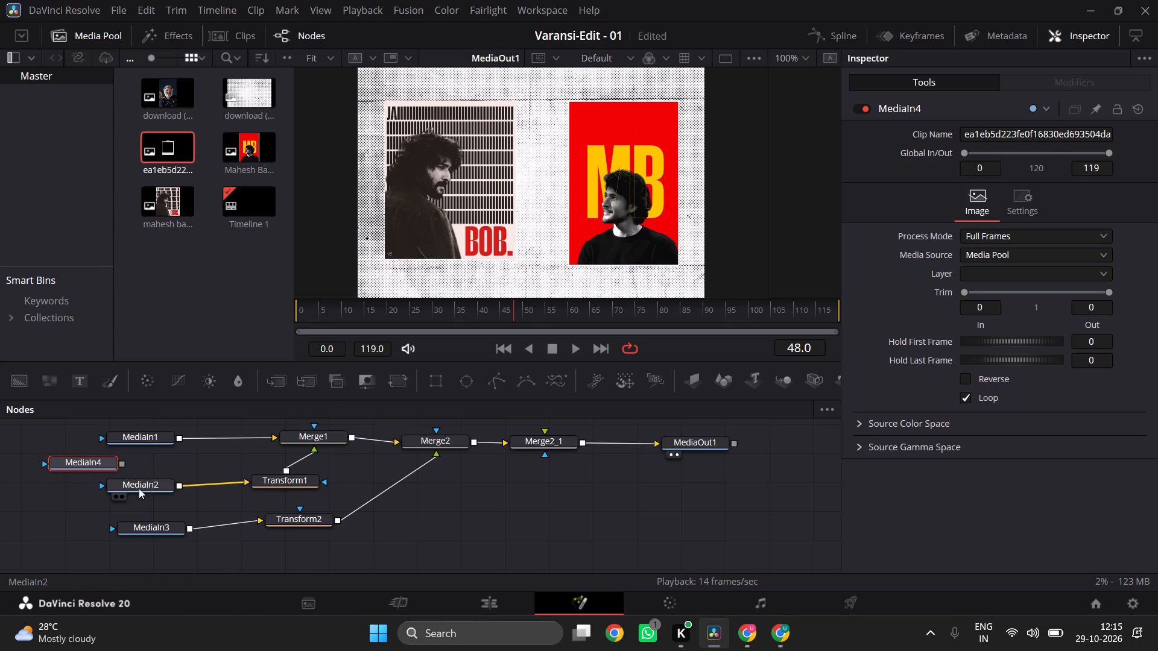
pyautogui.click(139, 488)
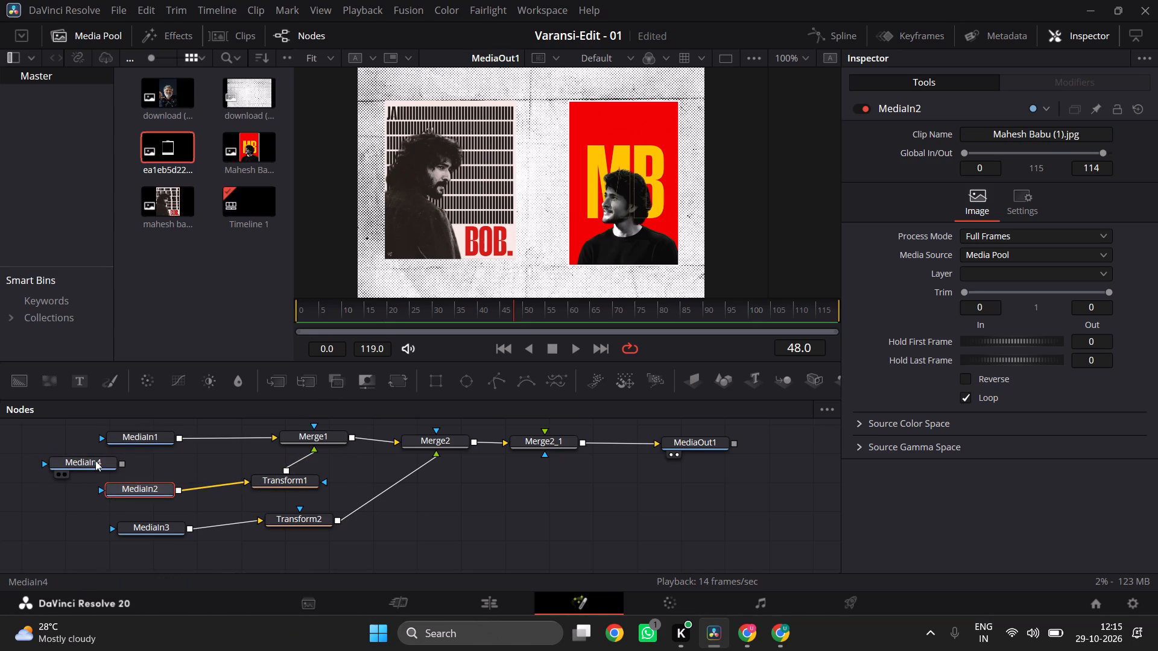
pyautogui.moveTo(95, 461); pyautogui.dragTo(109, 461)
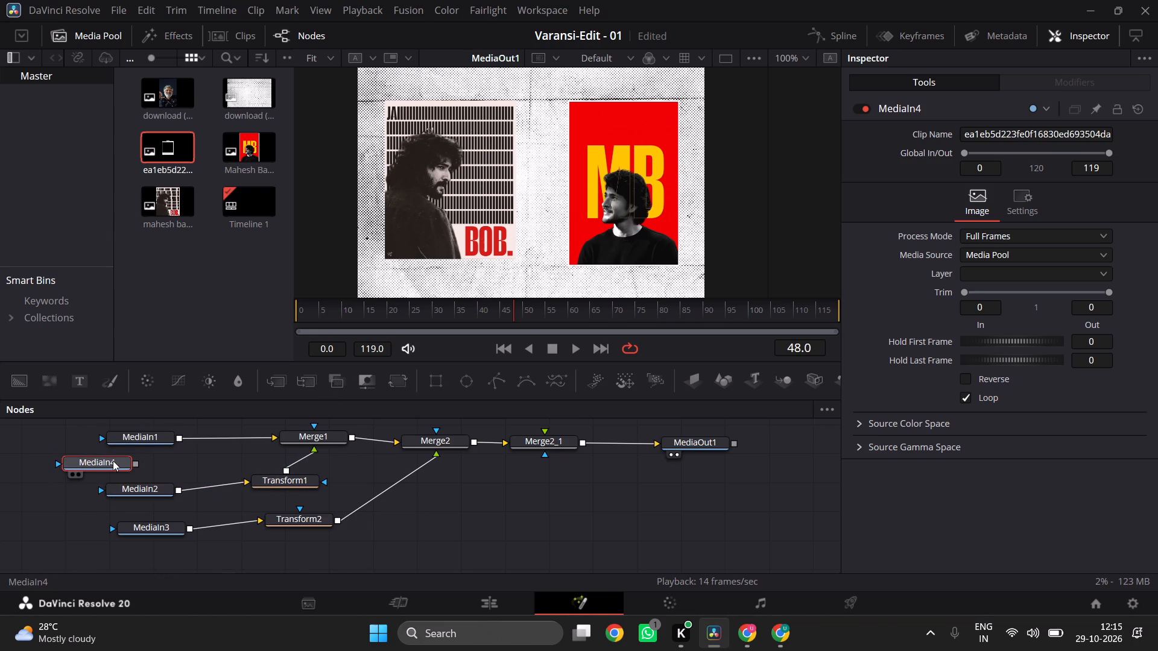
pyautogui.moveTo(100, 461); pyautogui.dragTo(445, 473)
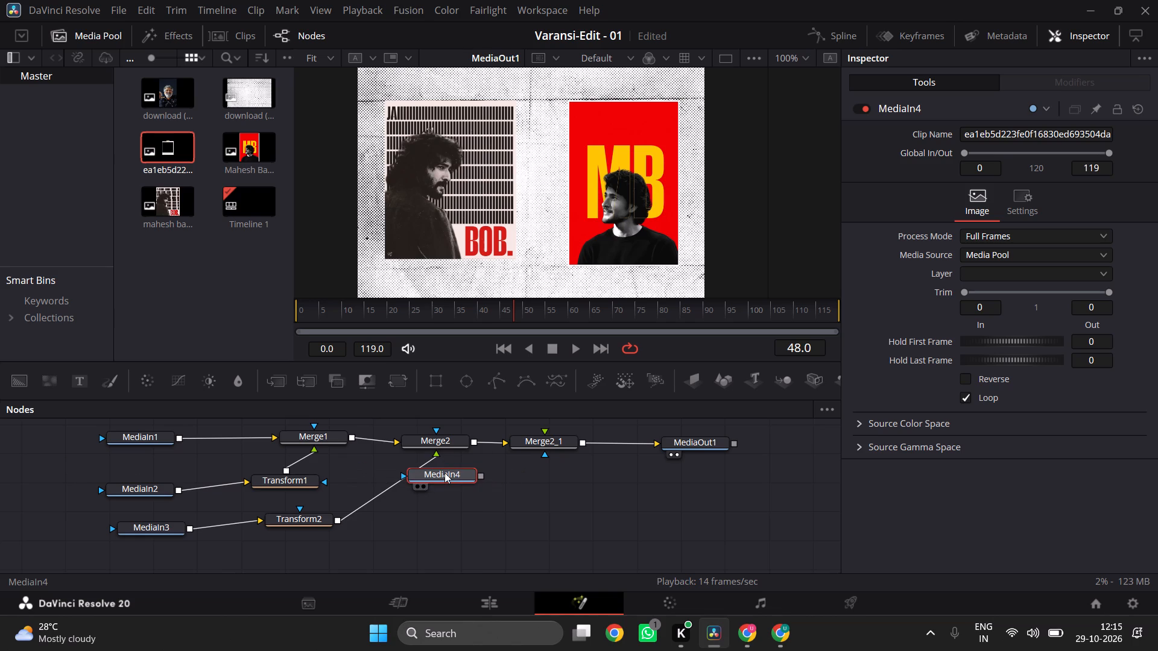
pyautogui.moveTo(445, 473); pyautogui.dragTo(319, 500)
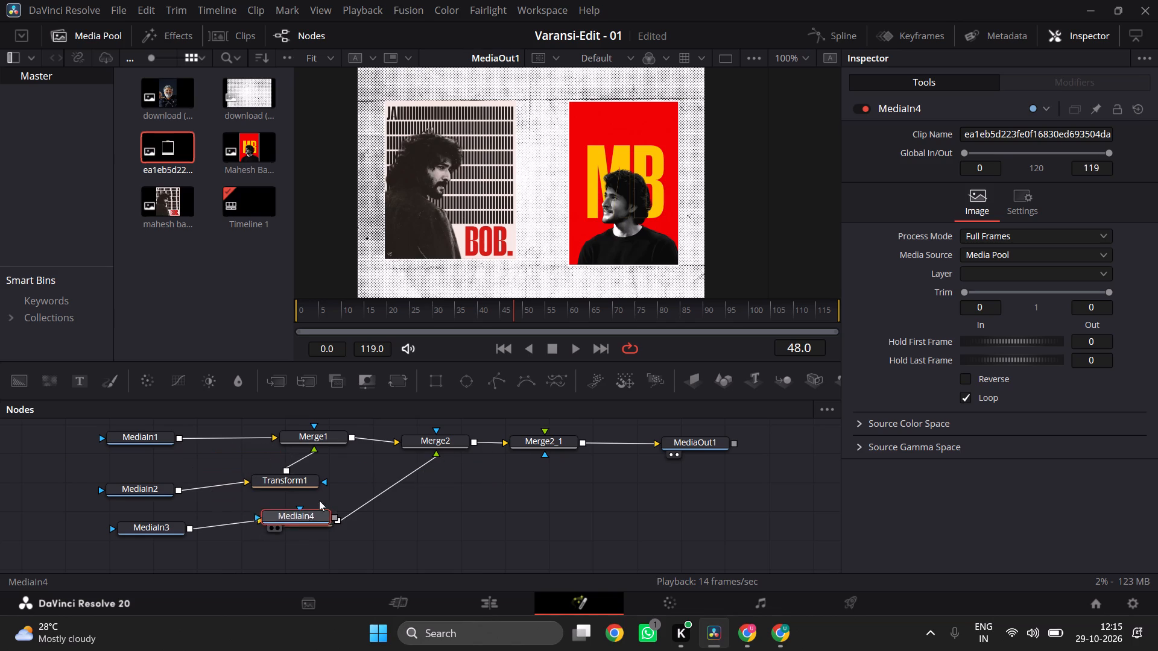
pyautogui.moveTo(319, 500); pyautogui.dragTo(419, 467)
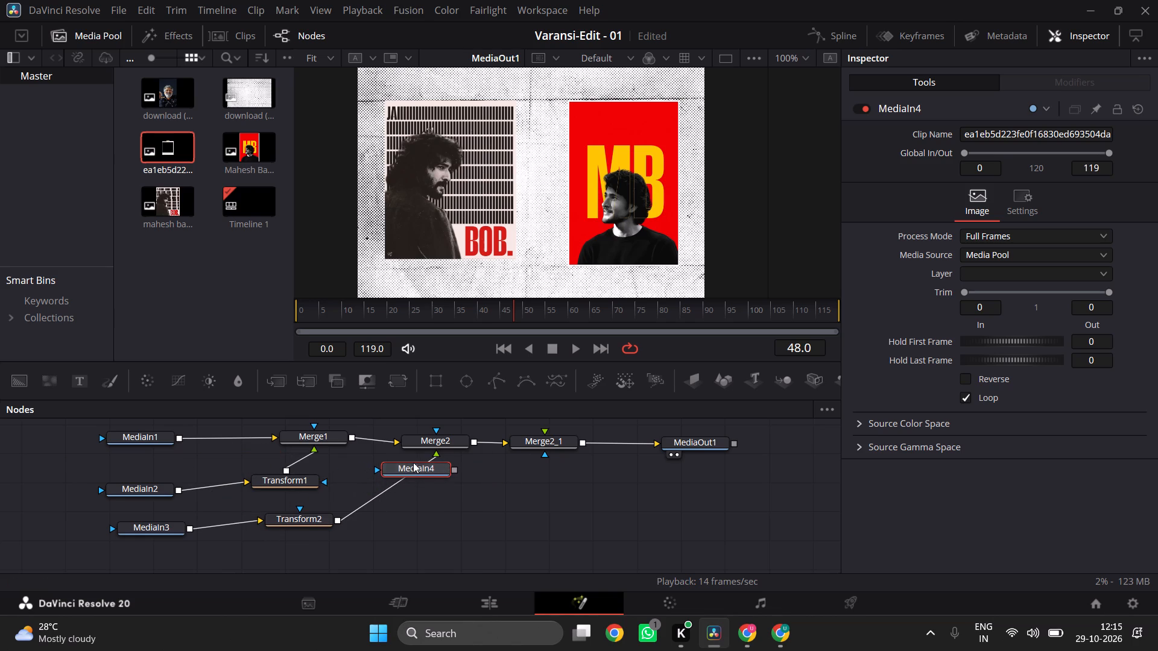
pyautogui.moveTo(413, 462); pyautogui.dragTo(372, 479)
pyautogui.moveTo(407, 467); pyautogui.dragTo(259, 495)
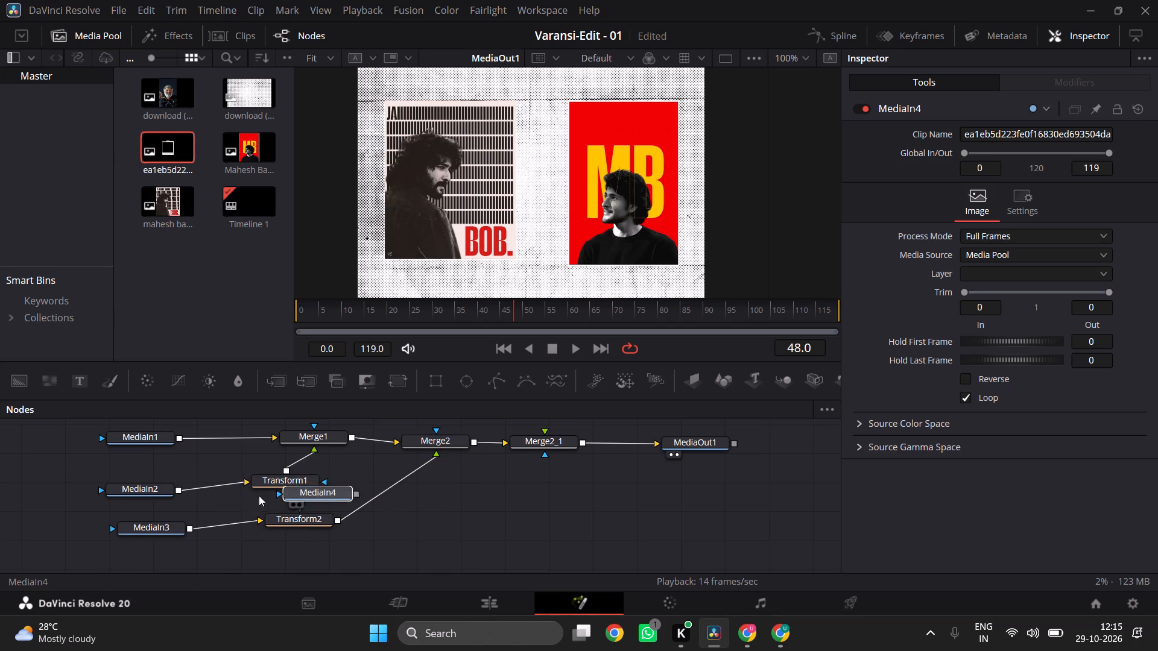
pyautogui.moveTo(259, 495); pyautogui.dragTo(143, 506)
# Space out the rows around MediaIn4 by lowering MediaIn3 and Transform2 and raising MediaIn2 and Transform1.
pyautogui.moveTo(153, 533); pyautogui.dragTo(164, 587)
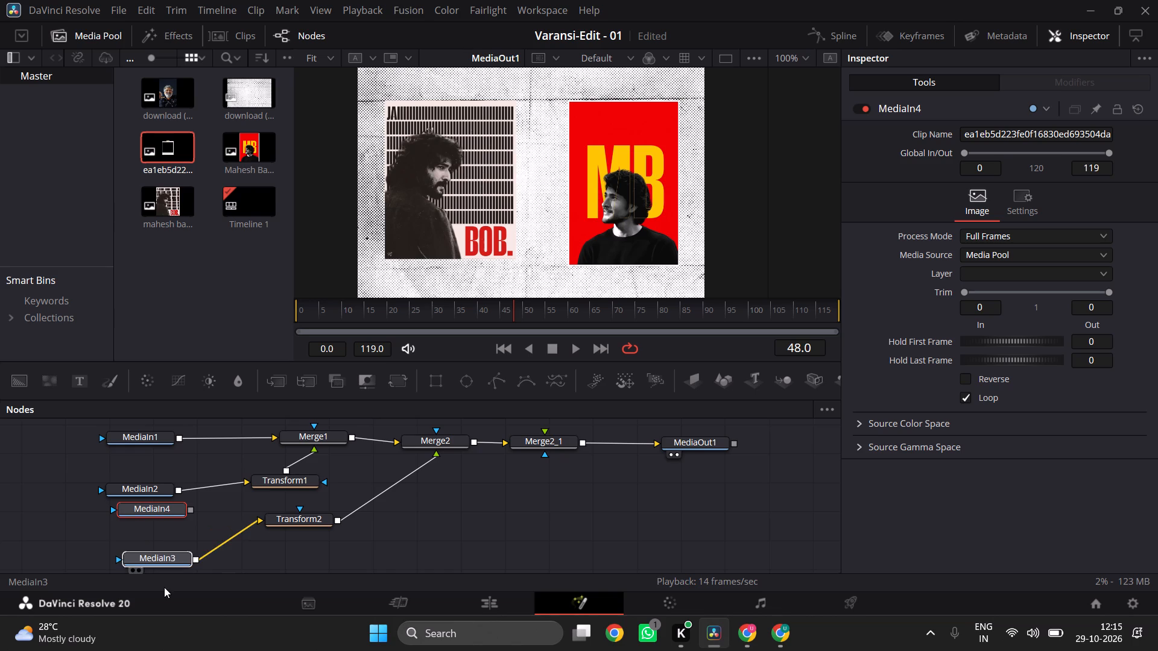
pyautogui.moveTo(164, 587); pyautogui.dragTo(163, 568)
pyautogui.moveTo(286, 528); pyautogui.dragTo(300, 553)
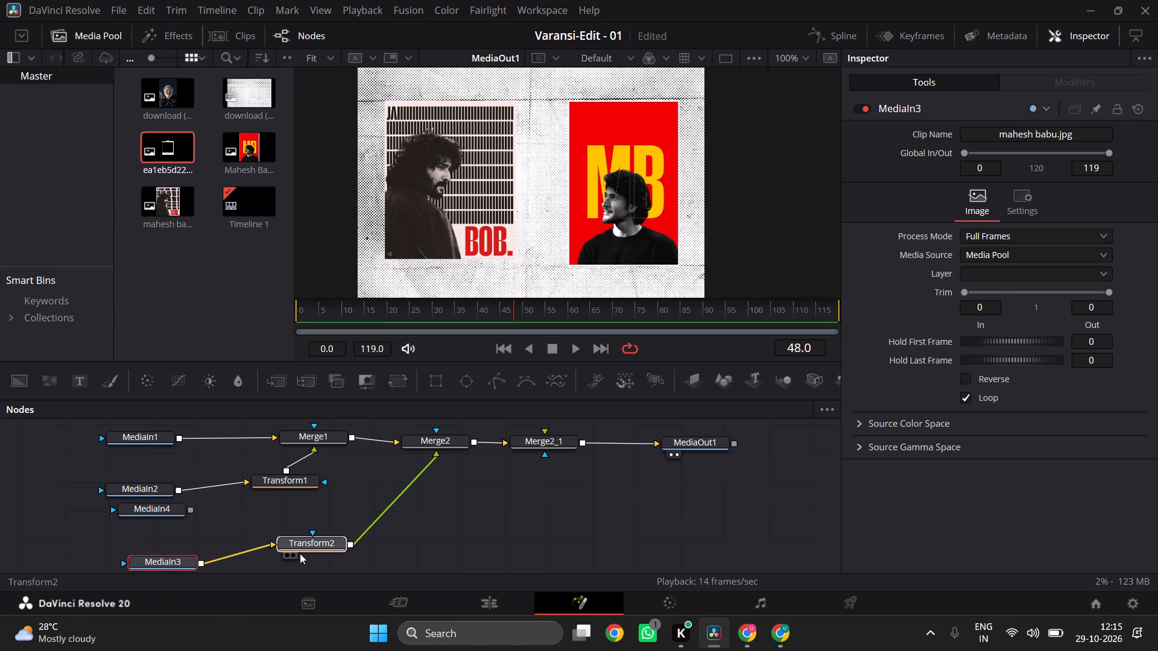
pyautogui.moveTo(300, 553); pyautogui.dragTo(302, 559)
pyautogui.moveTo(156, 490); pyautogui.dragTo(157, 477)
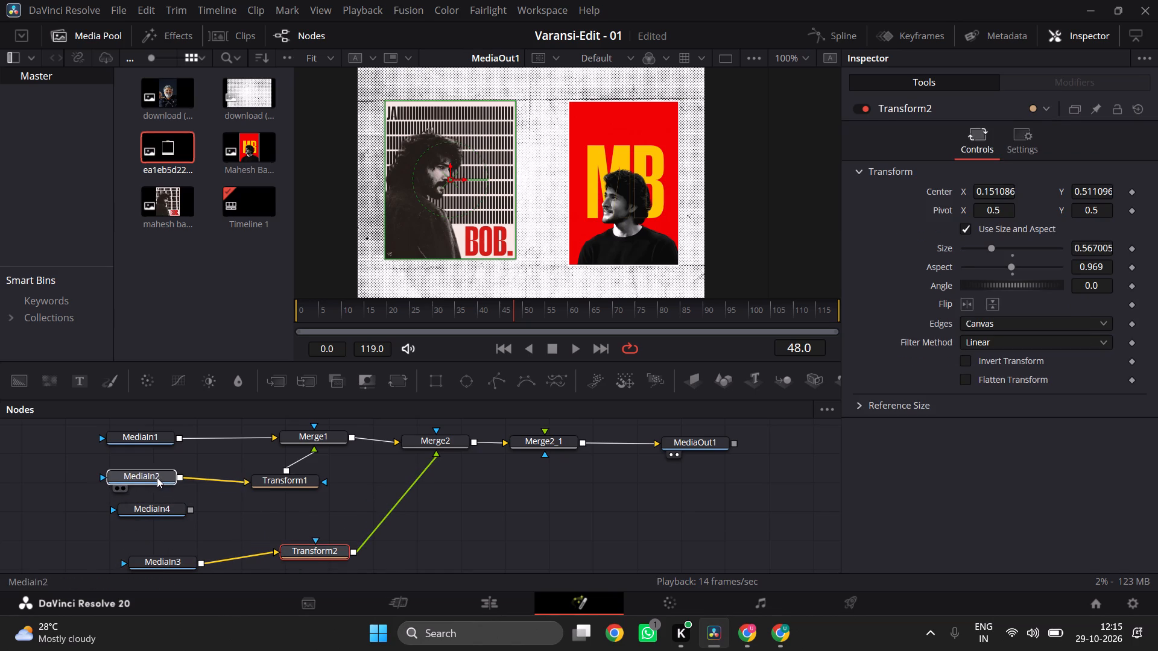
pyautogui.moveTo(157, 477); pyautogui.dragTo(156, 477)
pyautogui.moveTo(291, 483); pyautogui.dragTo(276, 476)
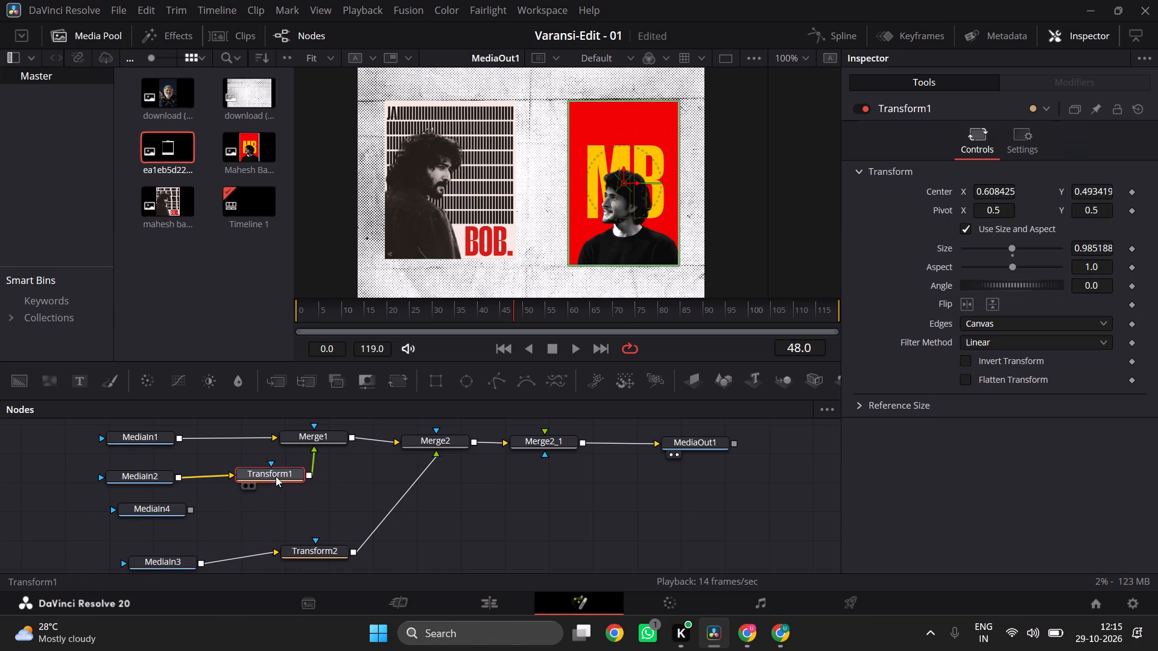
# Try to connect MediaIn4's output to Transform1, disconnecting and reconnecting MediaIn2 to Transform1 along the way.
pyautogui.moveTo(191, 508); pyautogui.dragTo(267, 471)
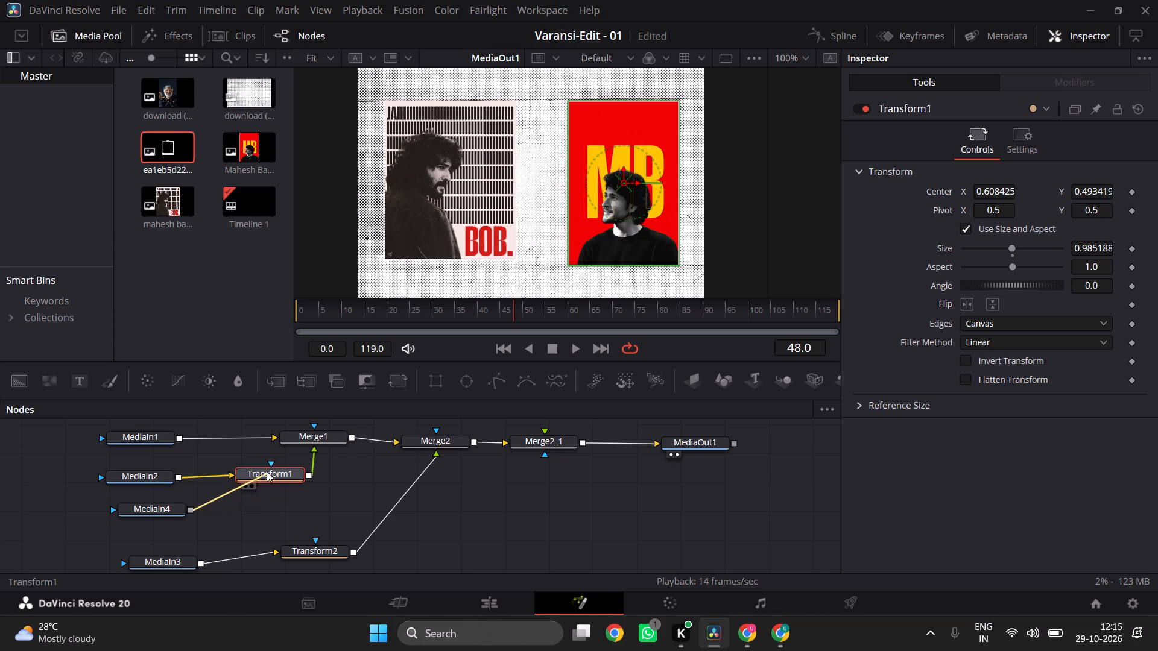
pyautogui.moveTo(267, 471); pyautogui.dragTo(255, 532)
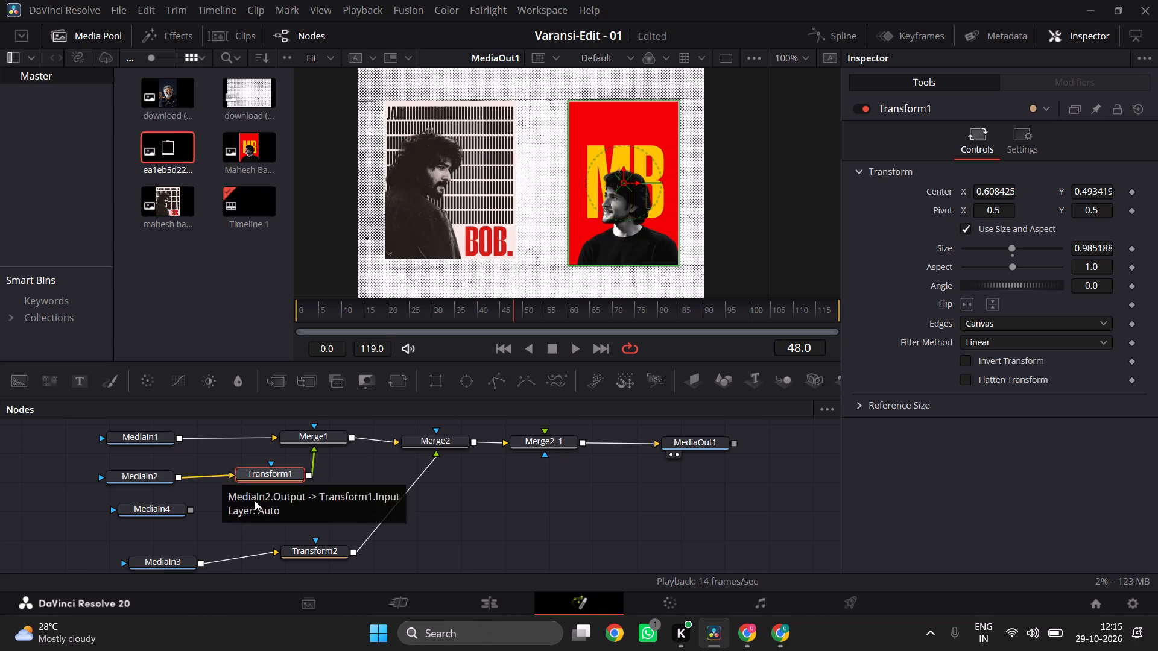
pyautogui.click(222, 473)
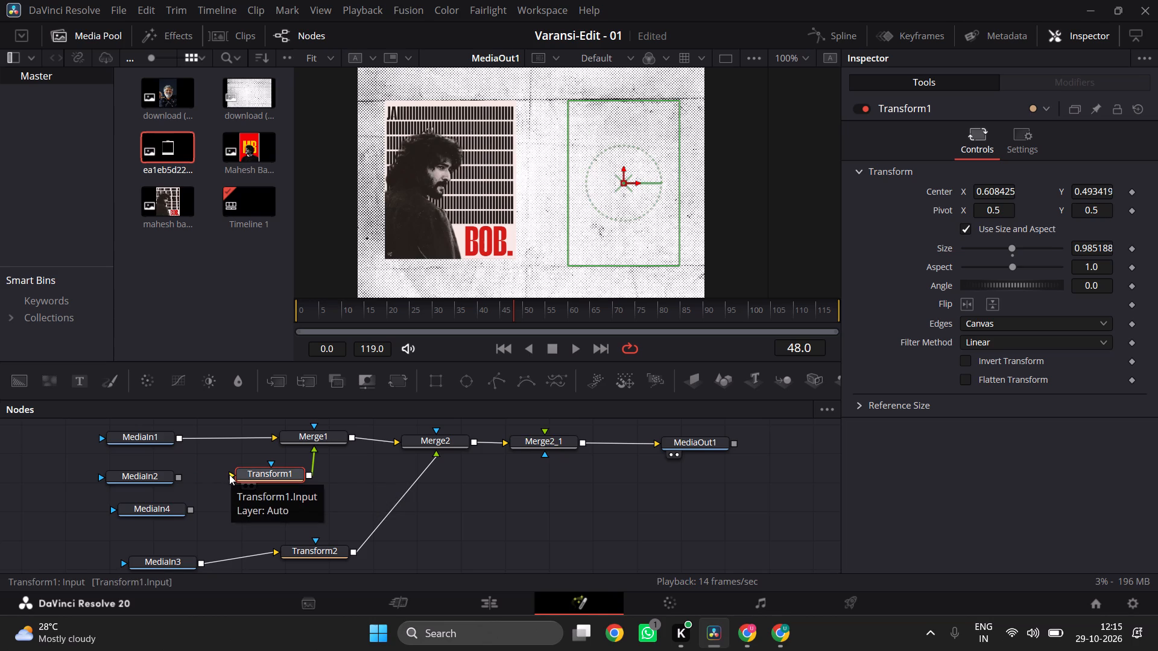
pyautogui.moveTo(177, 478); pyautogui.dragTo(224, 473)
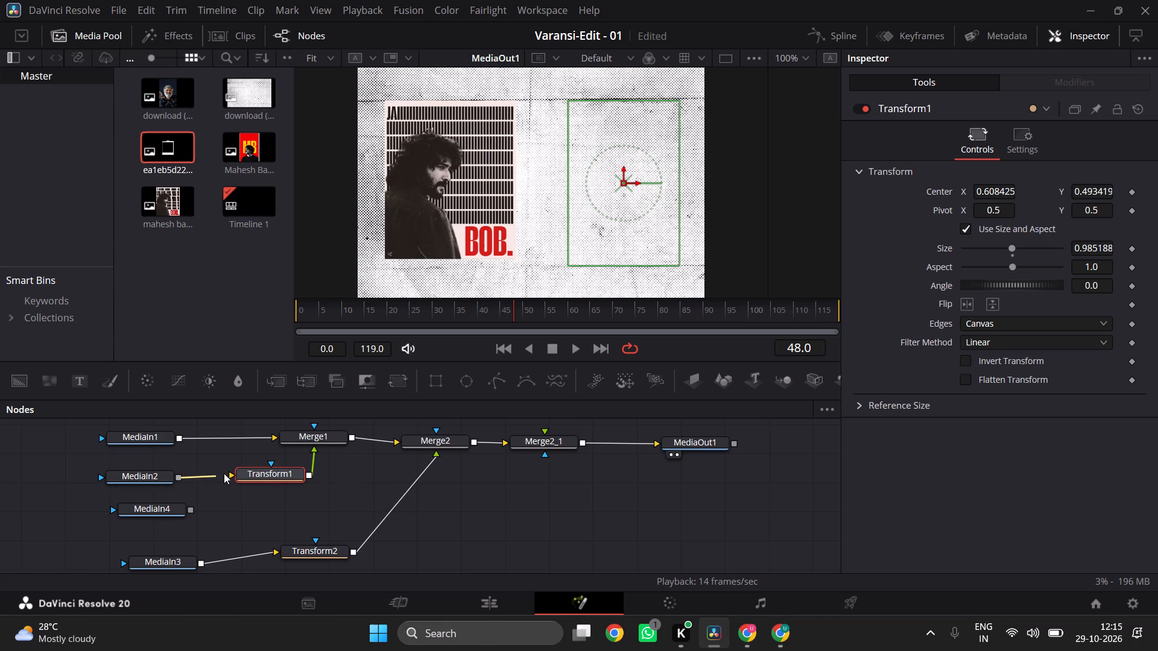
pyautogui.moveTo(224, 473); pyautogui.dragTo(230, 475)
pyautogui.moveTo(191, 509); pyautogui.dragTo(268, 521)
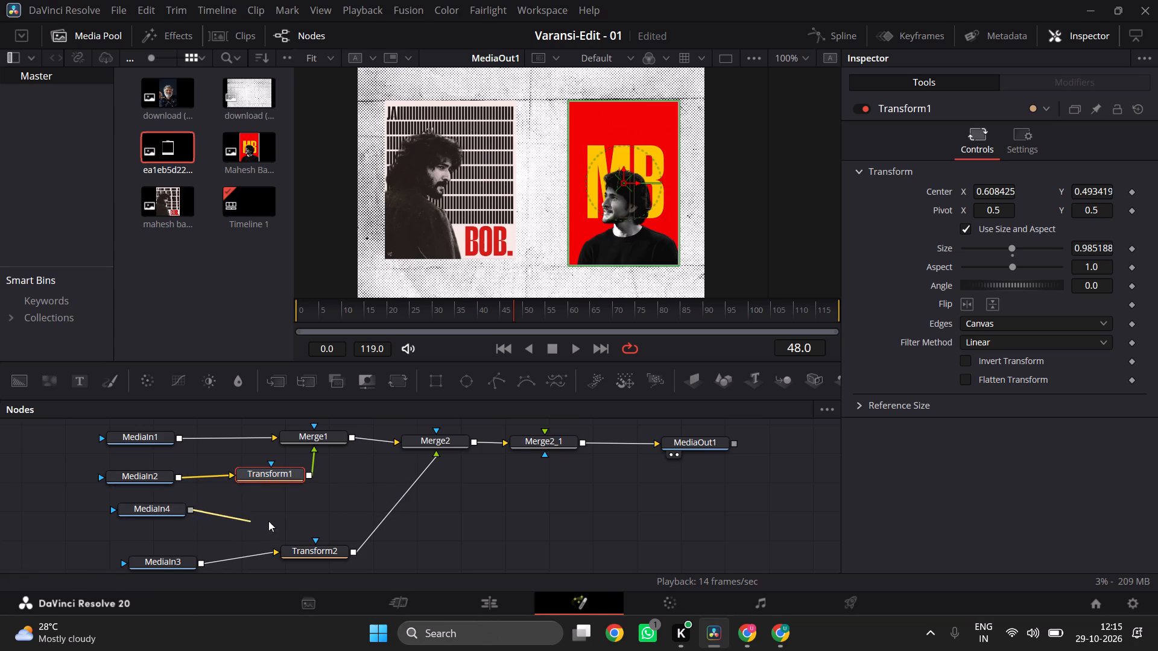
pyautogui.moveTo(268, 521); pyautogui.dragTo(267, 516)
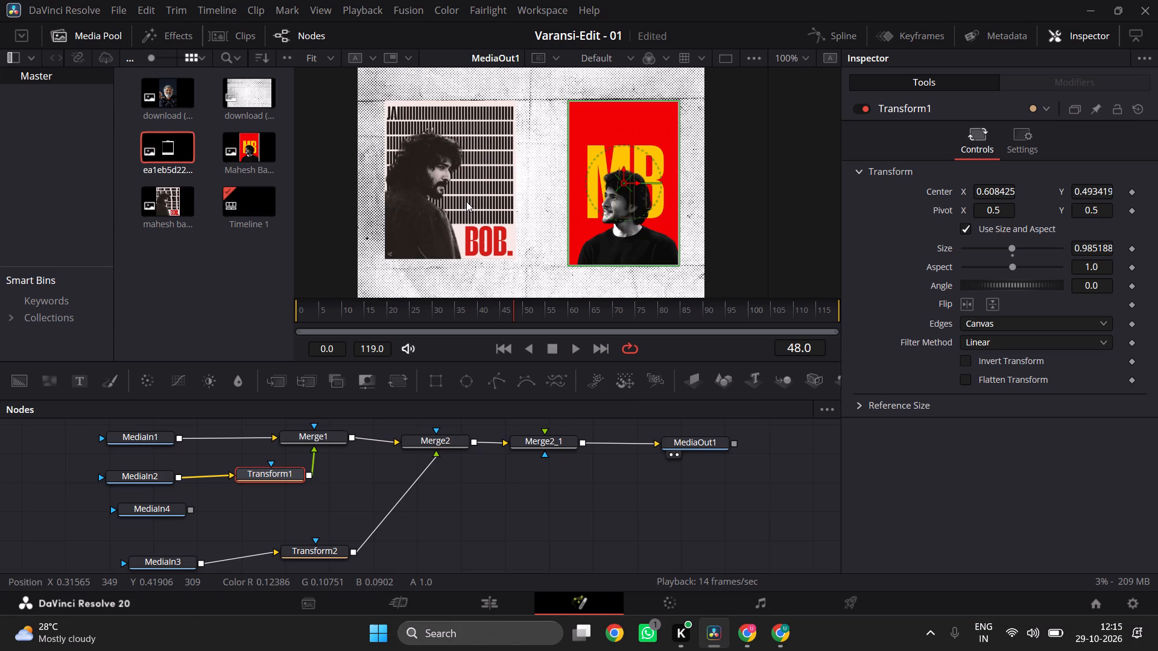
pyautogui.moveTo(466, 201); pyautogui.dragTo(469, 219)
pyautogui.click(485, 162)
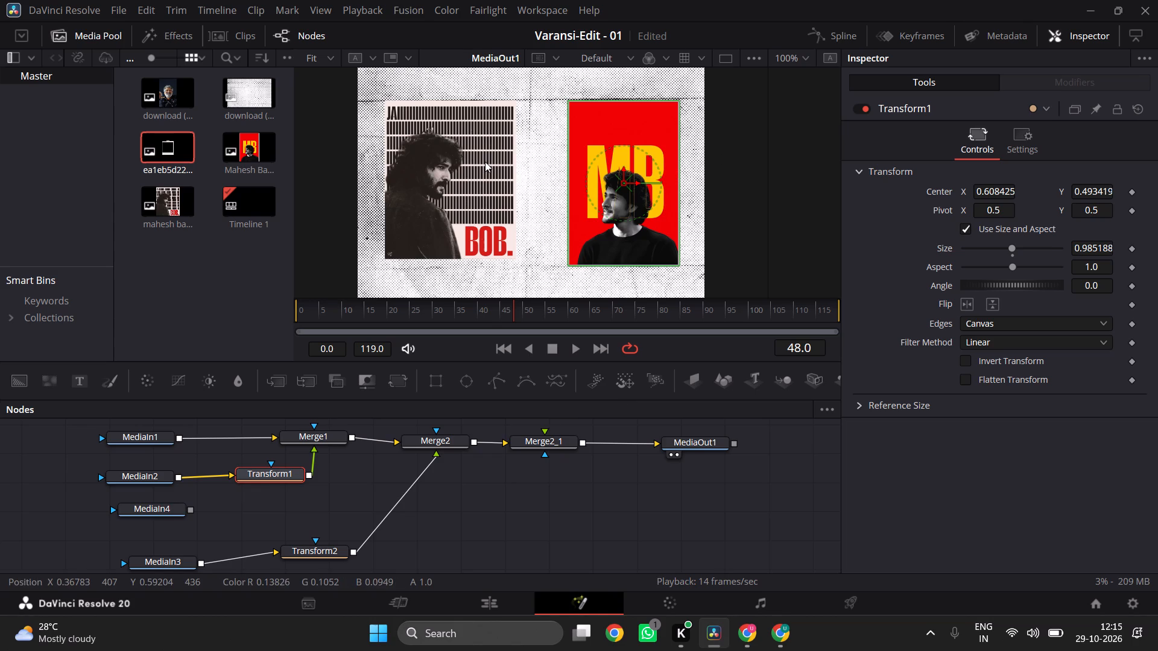
pyautogui.click(753, 642)
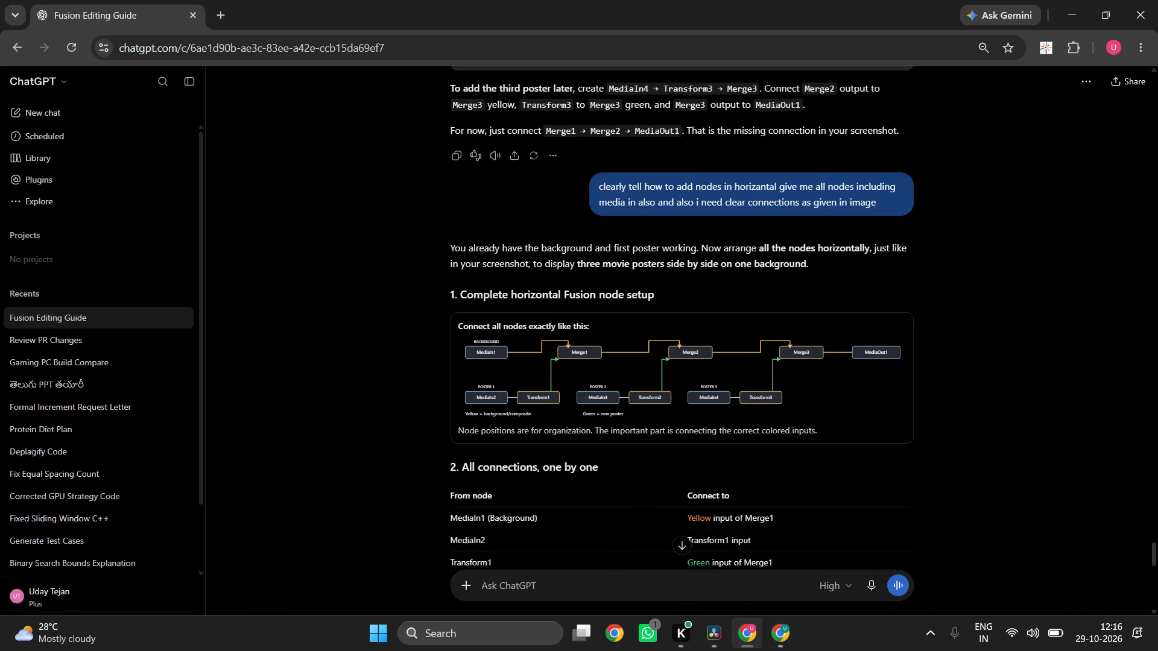
pyautogui.hotkey('ctrl', 'v')
pyautogui.scroll(-13, 527, 444)
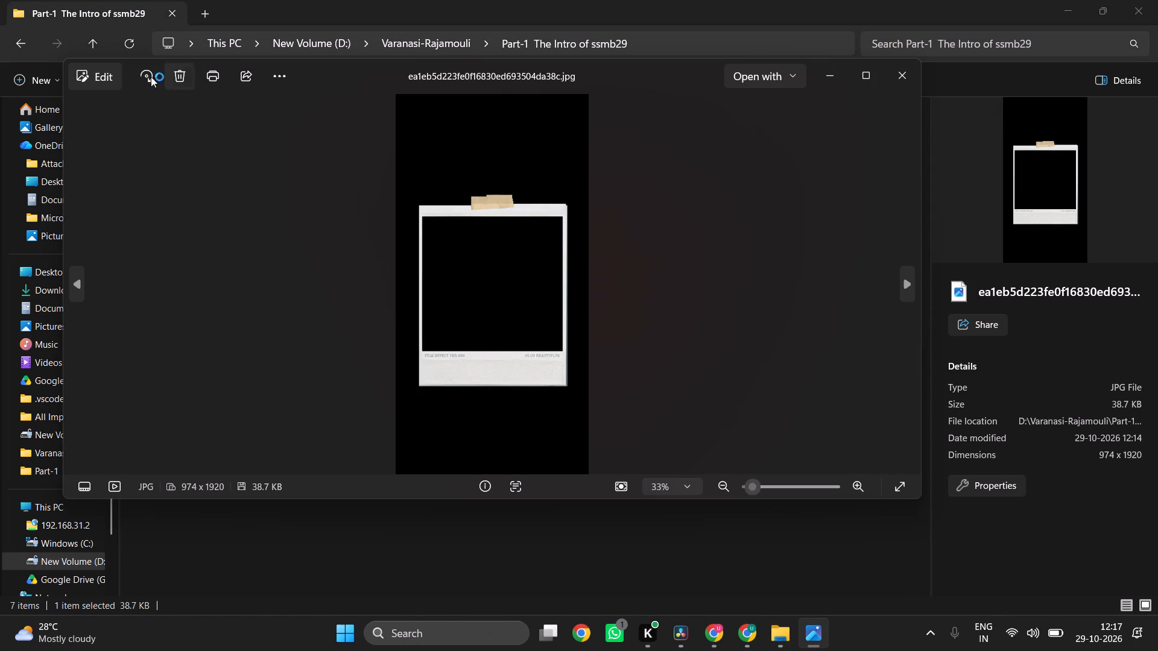
pyautogui.click(113, 80)
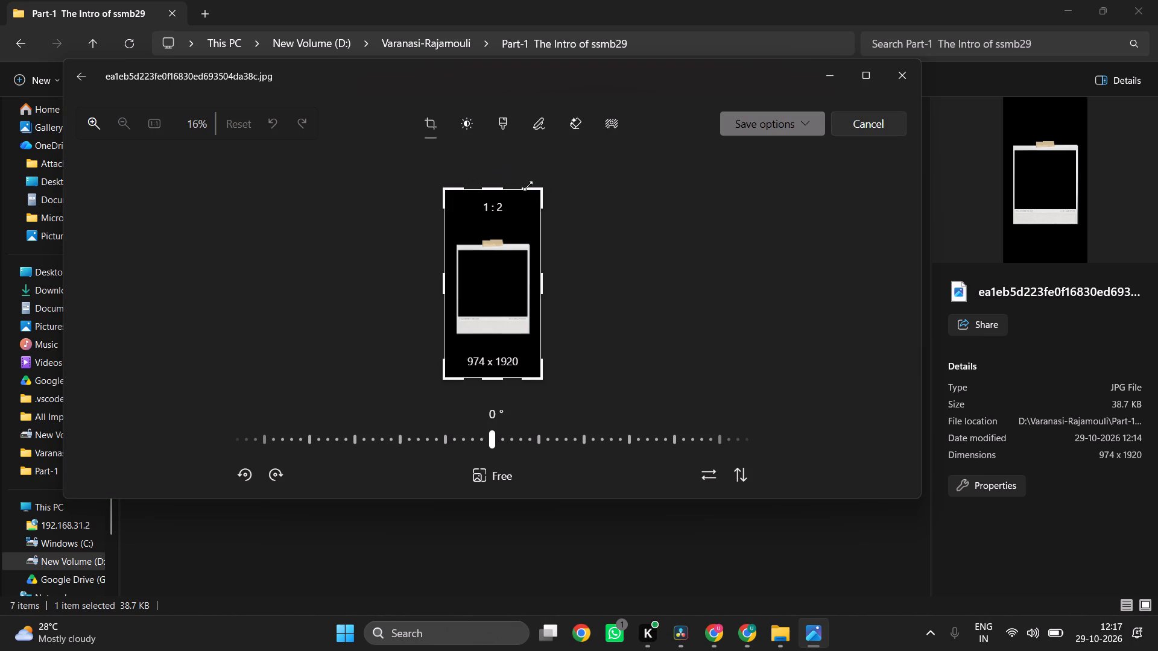
pyautogui.moveTo(539, 188); pyautogui.dragTo(541, 230)
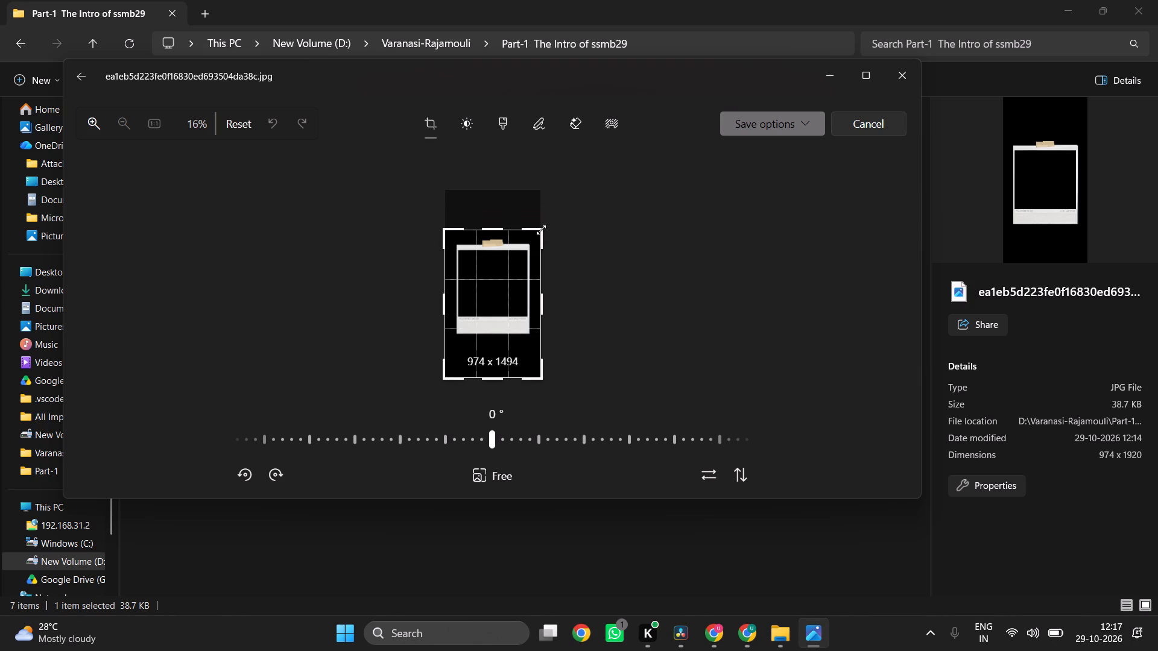
pyautogui.moveTo(541, 230); pyautogui.dragTo(531, 236)
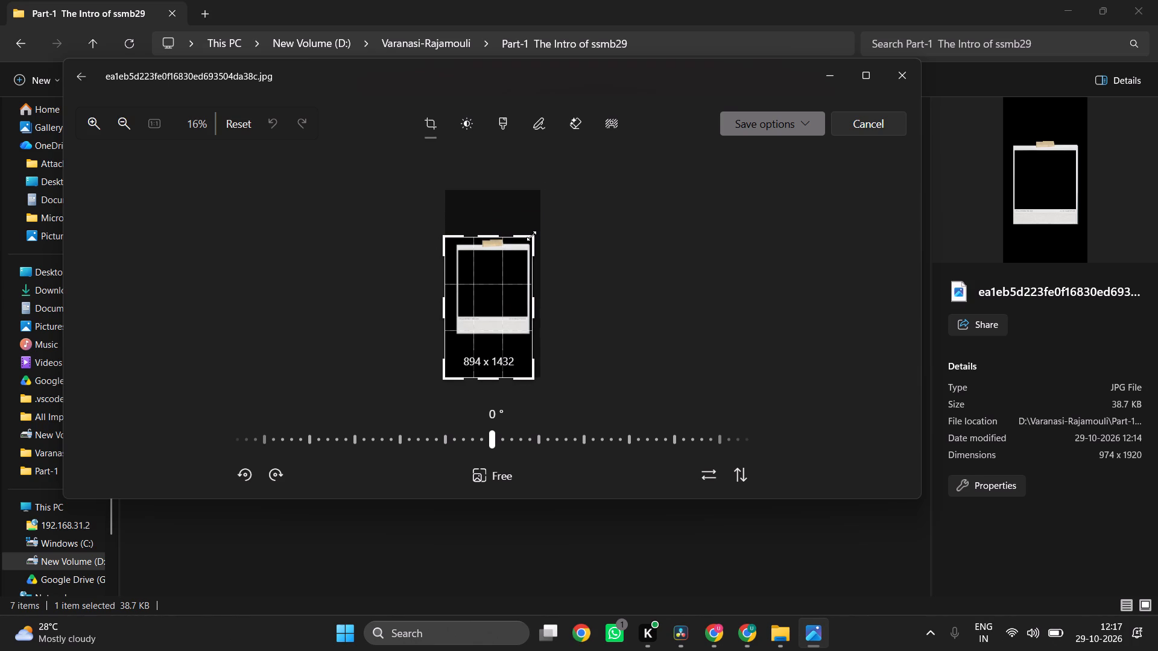
pyautogui.moveTo(531, 236); pyautogui.dragTo(540, 234)
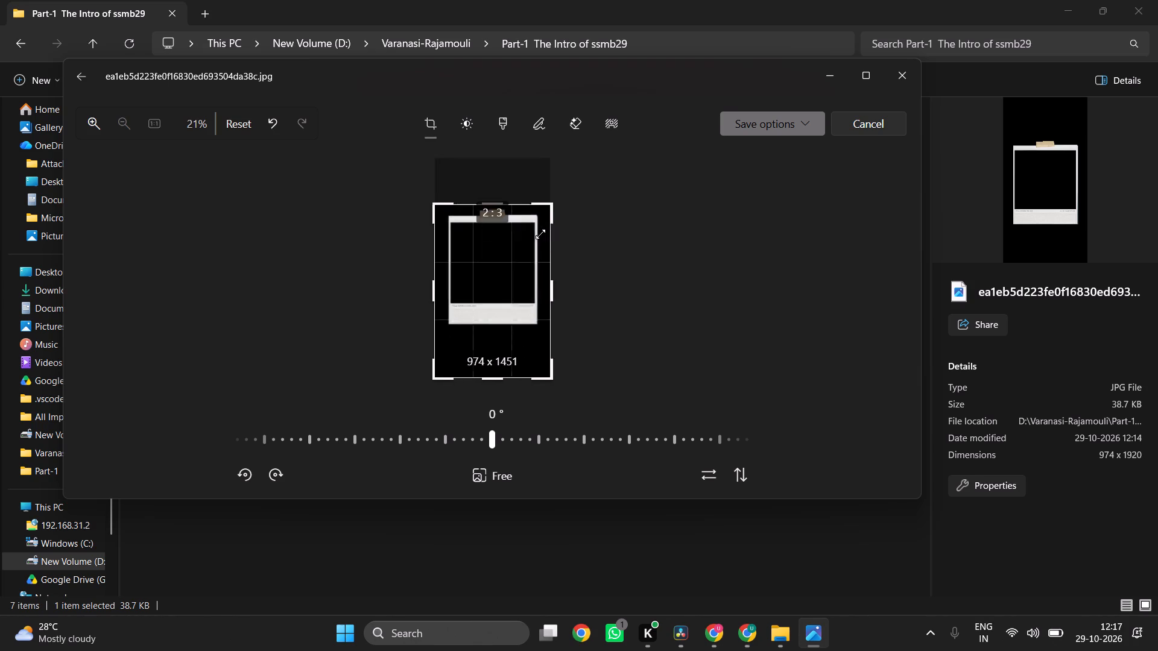
pyautogui.moveTo(559, 379); pyautogui.dragTo(563, 352)
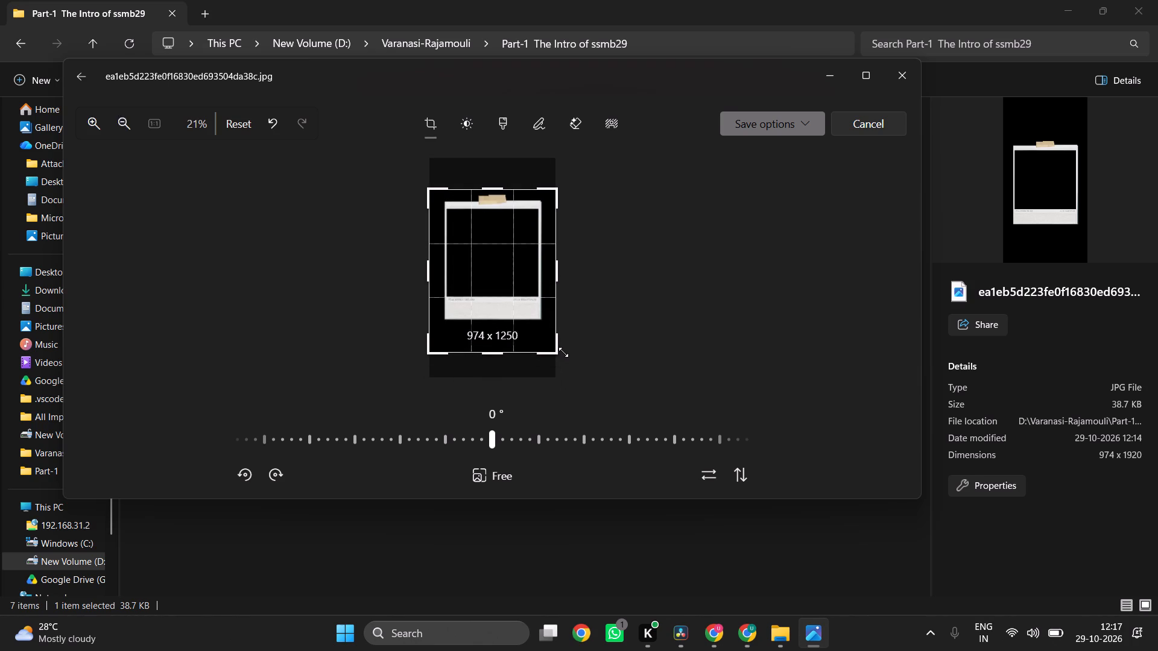
pyautogui.moveTo(563, 352); pyautogui.dragTo(568, 338)
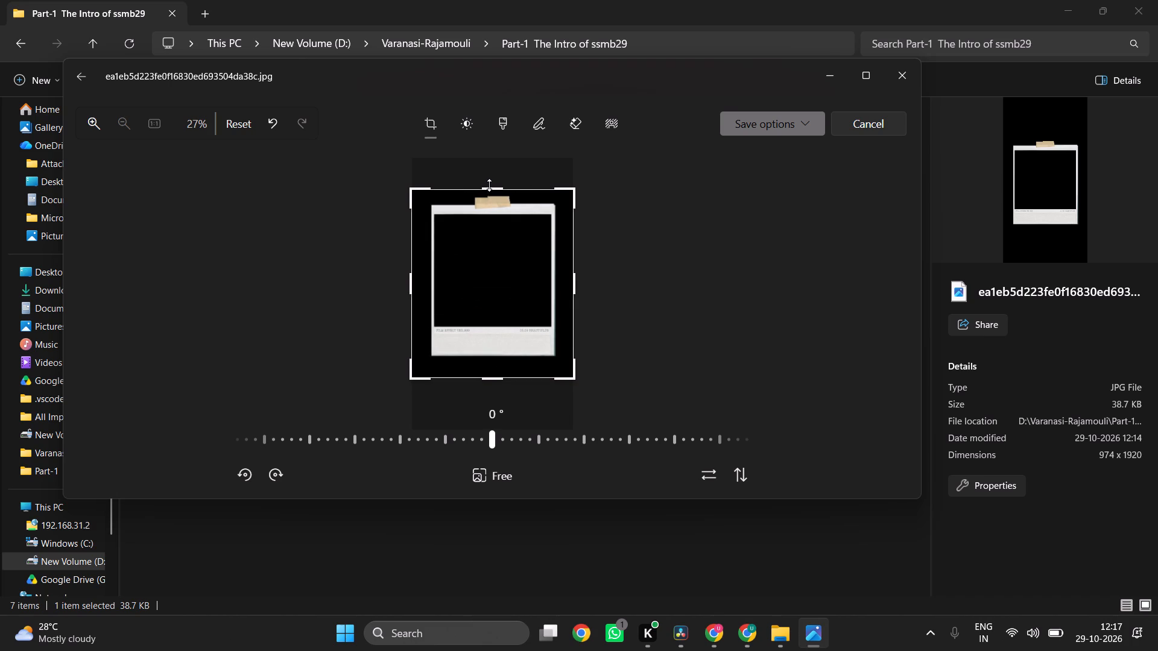
# Tighten the crop to the Polaroid frame's edges at 725 x 909 and save it over the original image.
pyautogui.moveTo(489, 185); pyautogui.dragTo(498, 200)
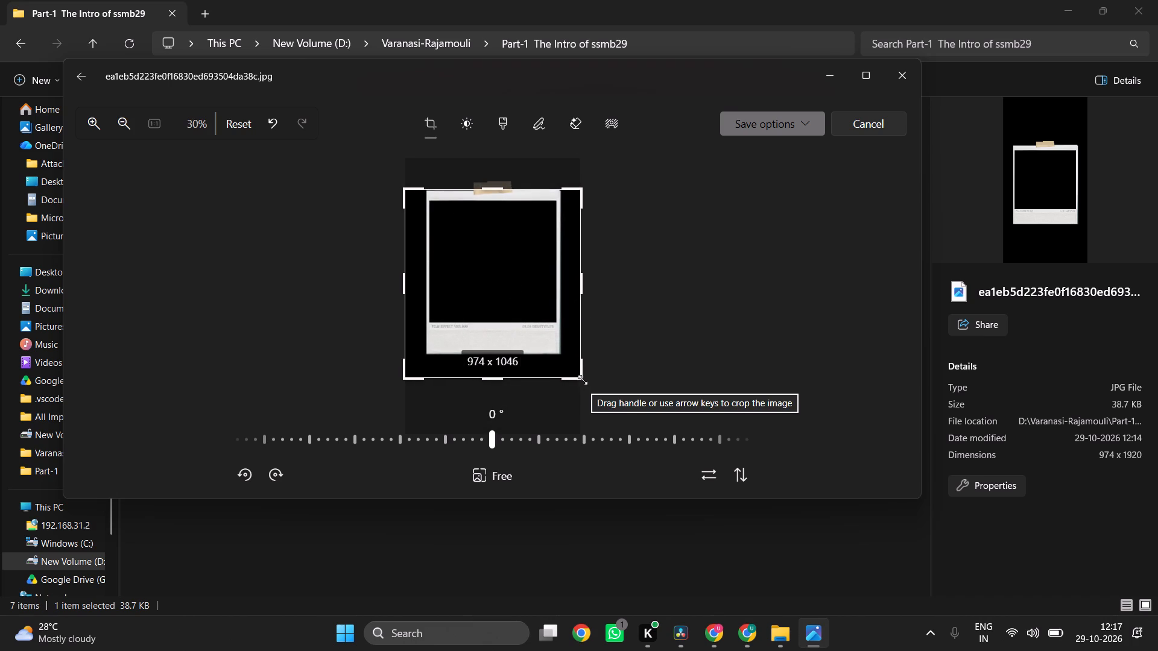
pyautogui.moveTo(580, 376); pyautogui.dragTo(558, 356)
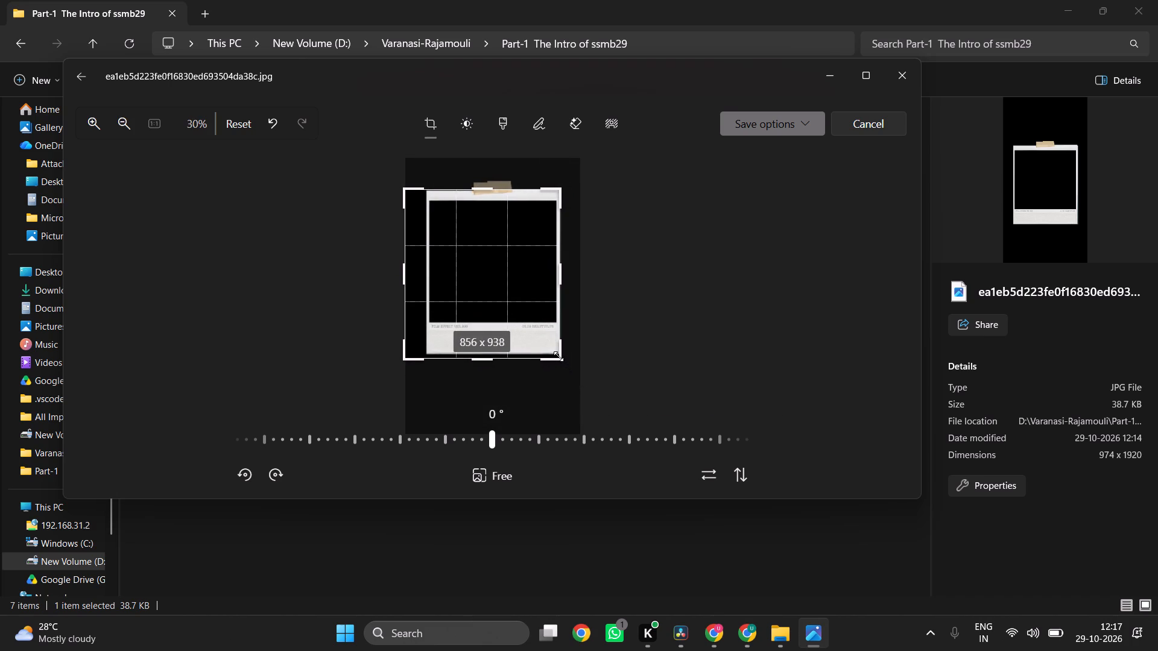
pyautogui.moveTo(558, 356); pyautogui.dragTo(557, 352)
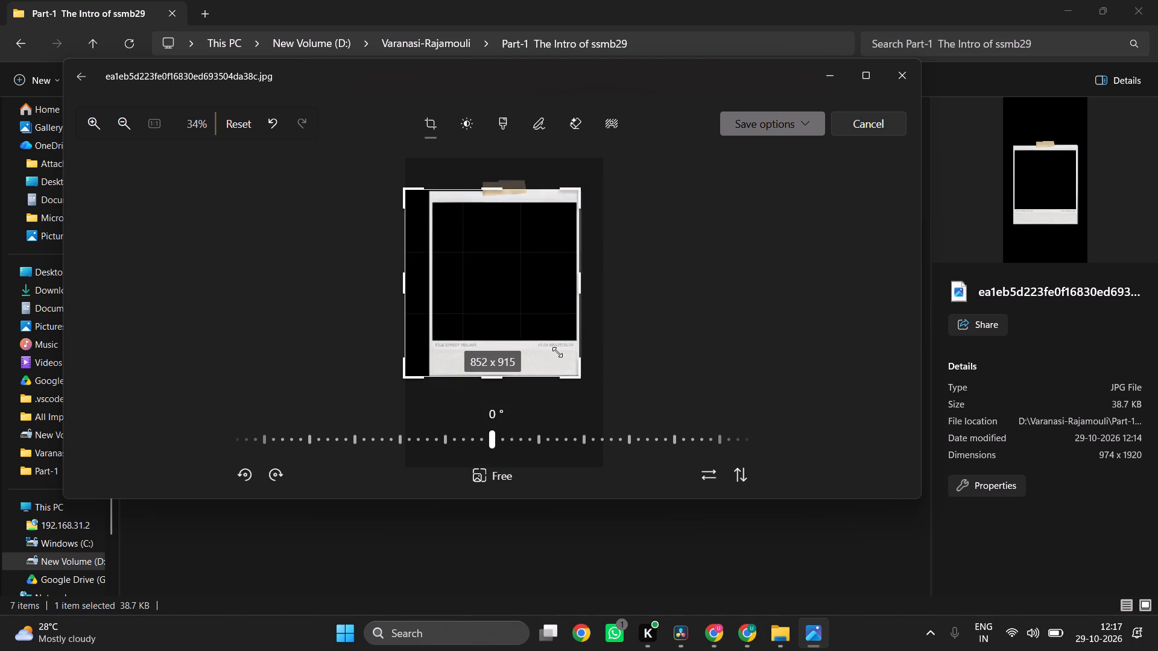
pyautogui.moveTo(400, 279); pyautogui.dragTo(427, 280)
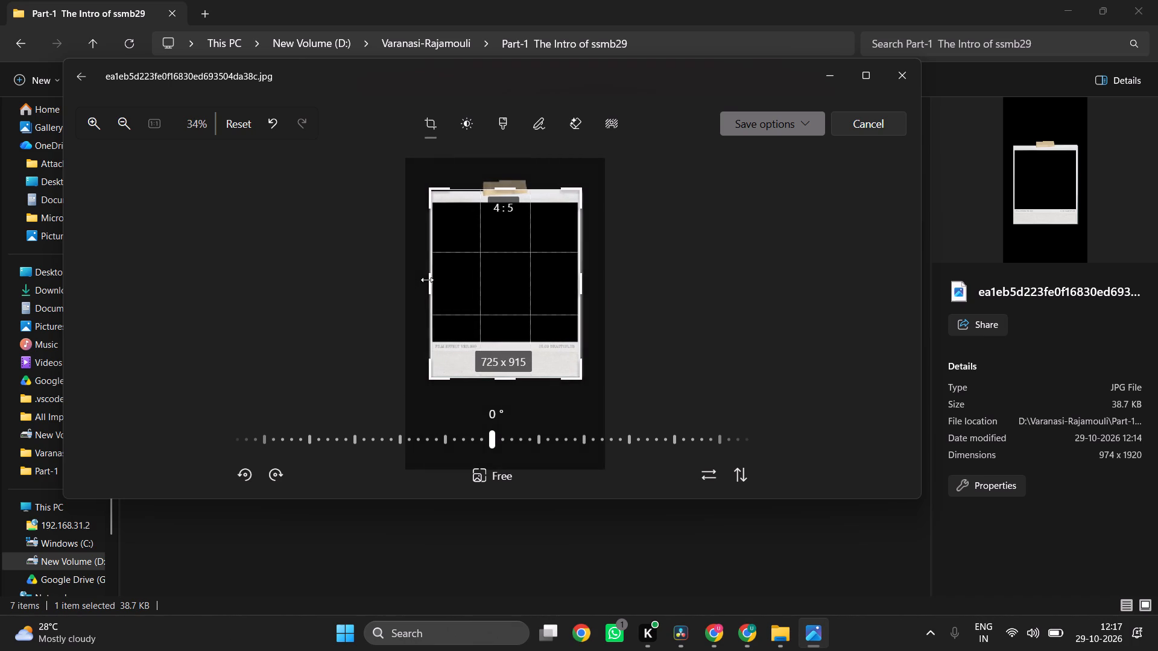
pyautogui.click(489, 186)
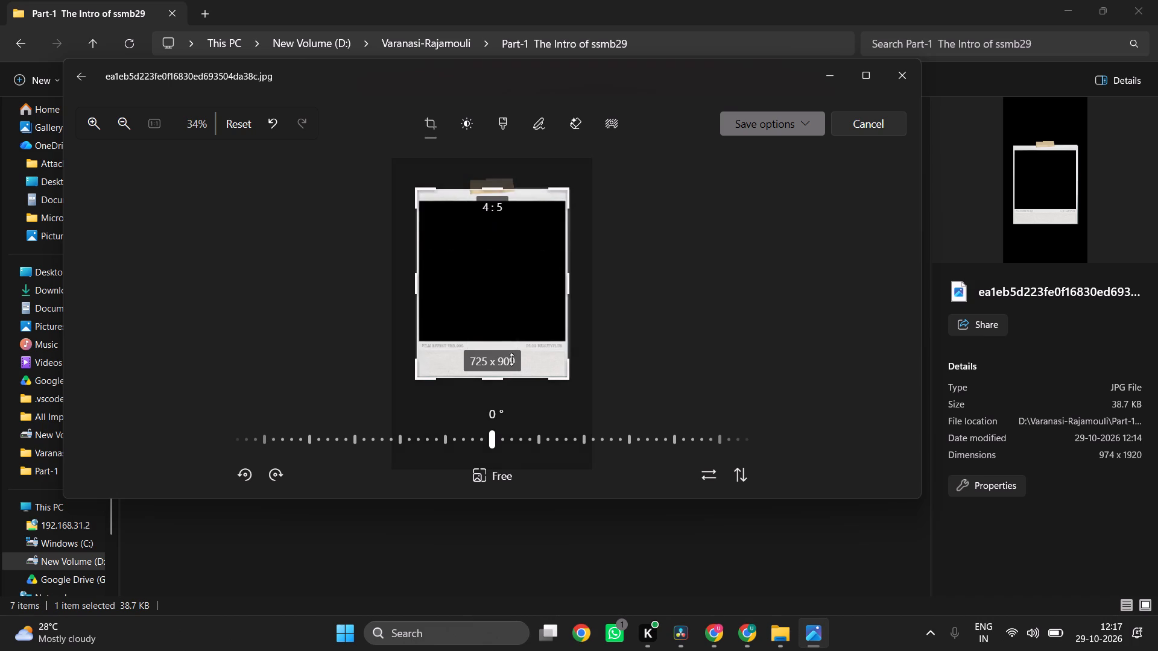
pyautogui.click(767, 119)
pyautogui.click(759, 181)
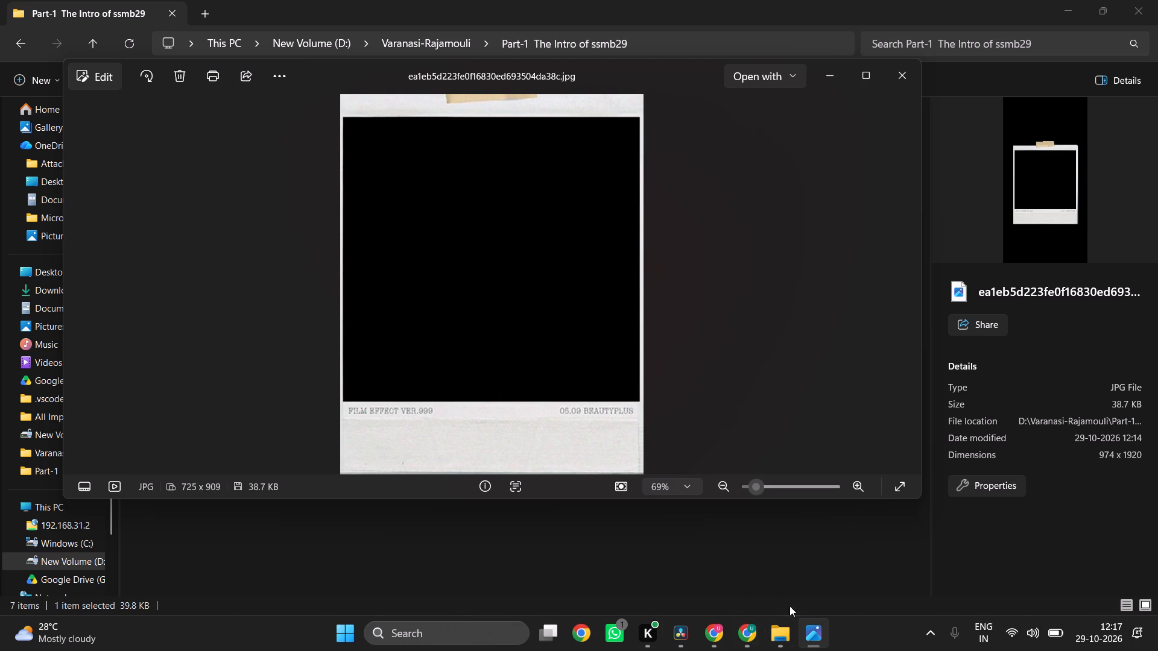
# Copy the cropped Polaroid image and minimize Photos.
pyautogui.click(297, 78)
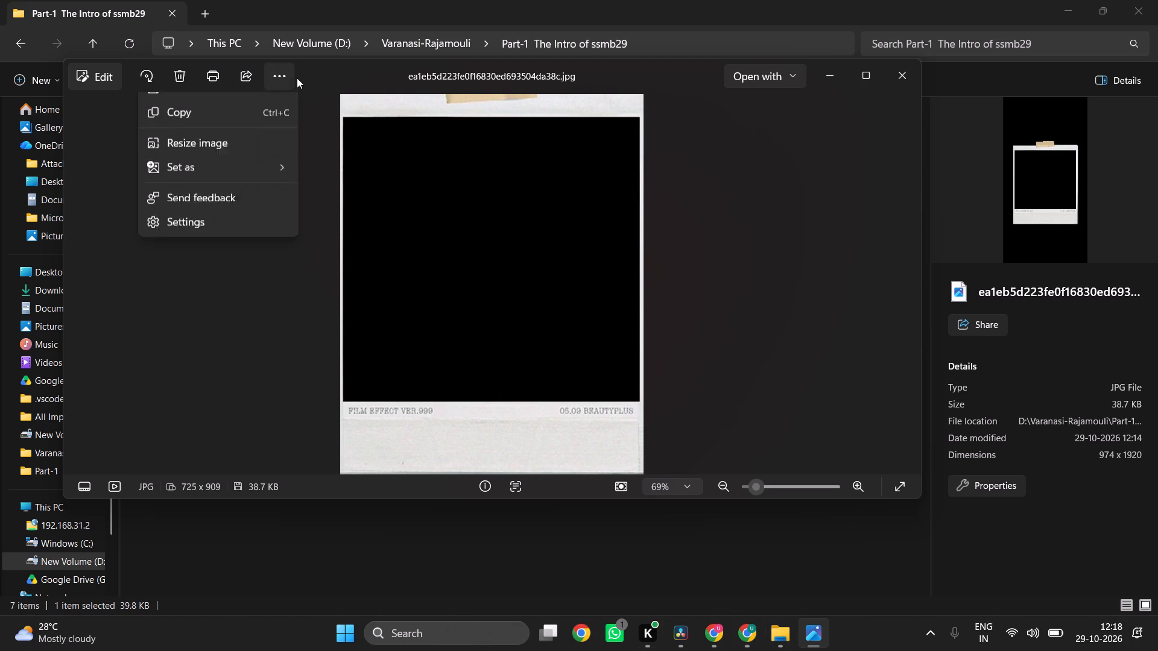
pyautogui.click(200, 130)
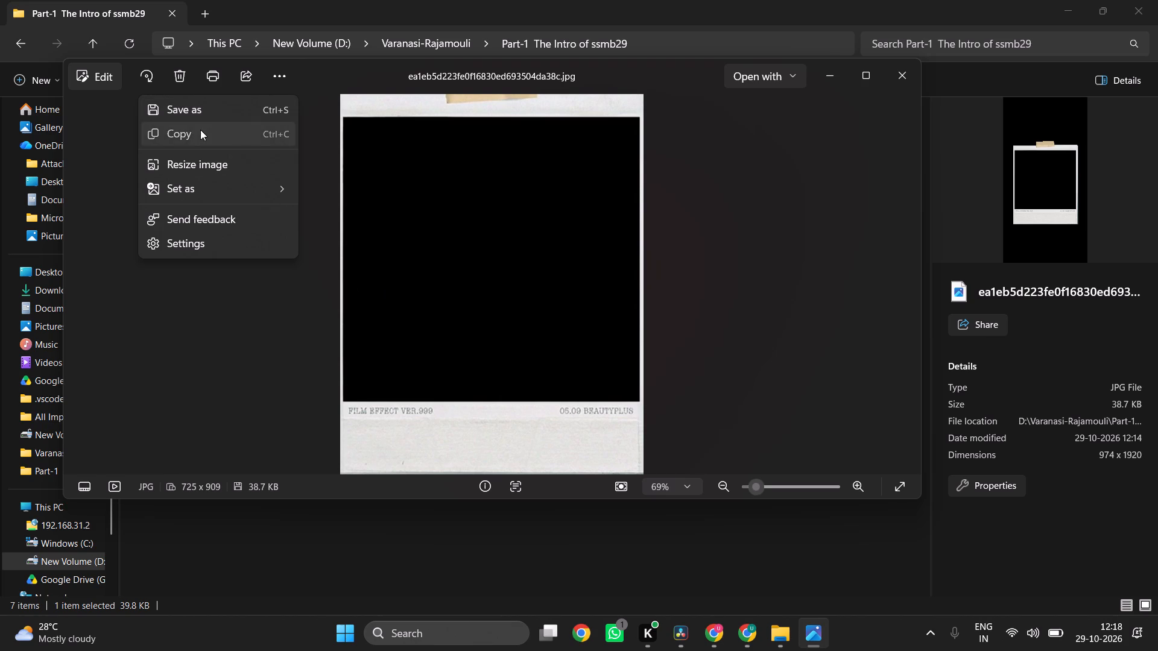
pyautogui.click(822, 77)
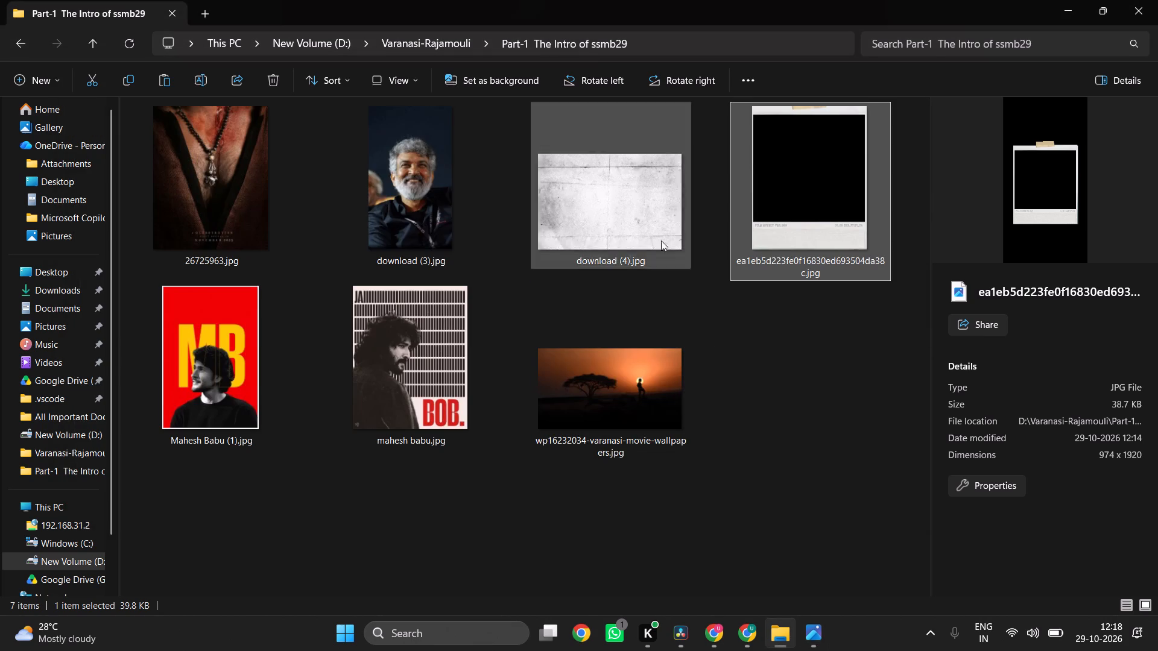
# Switch to DaVinci Resolve and delete the old Polaroid frame clip from the media pool.
pyautogui.click(691, 632)
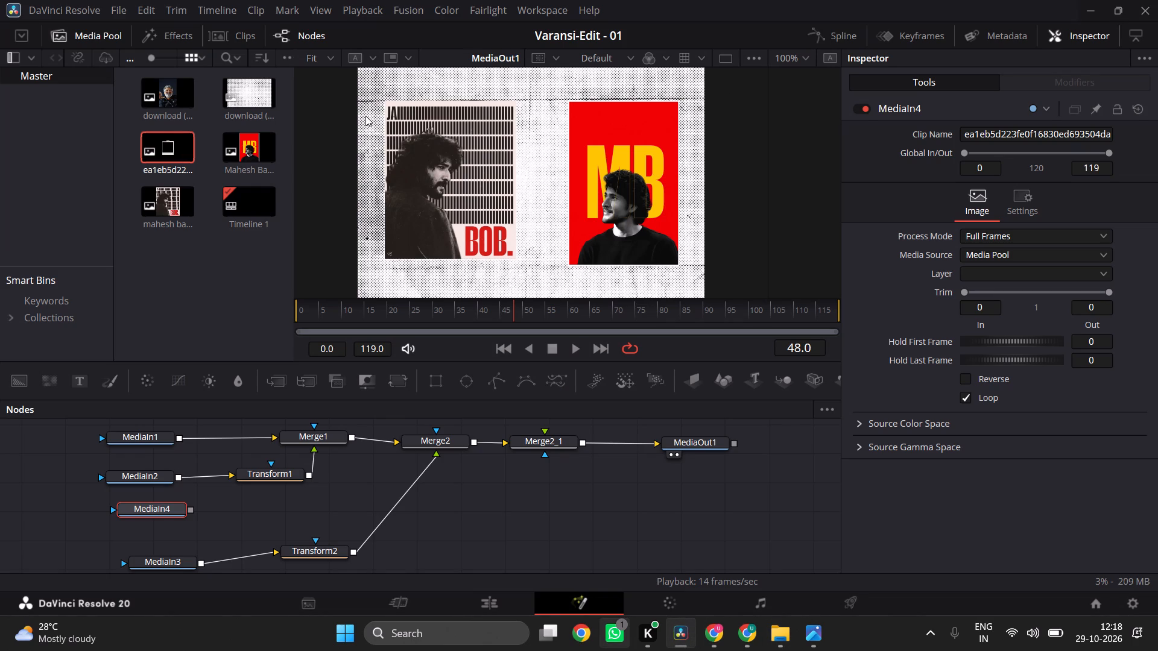
pyautogui.click(174, 146)
pyautogui.press('Delete')
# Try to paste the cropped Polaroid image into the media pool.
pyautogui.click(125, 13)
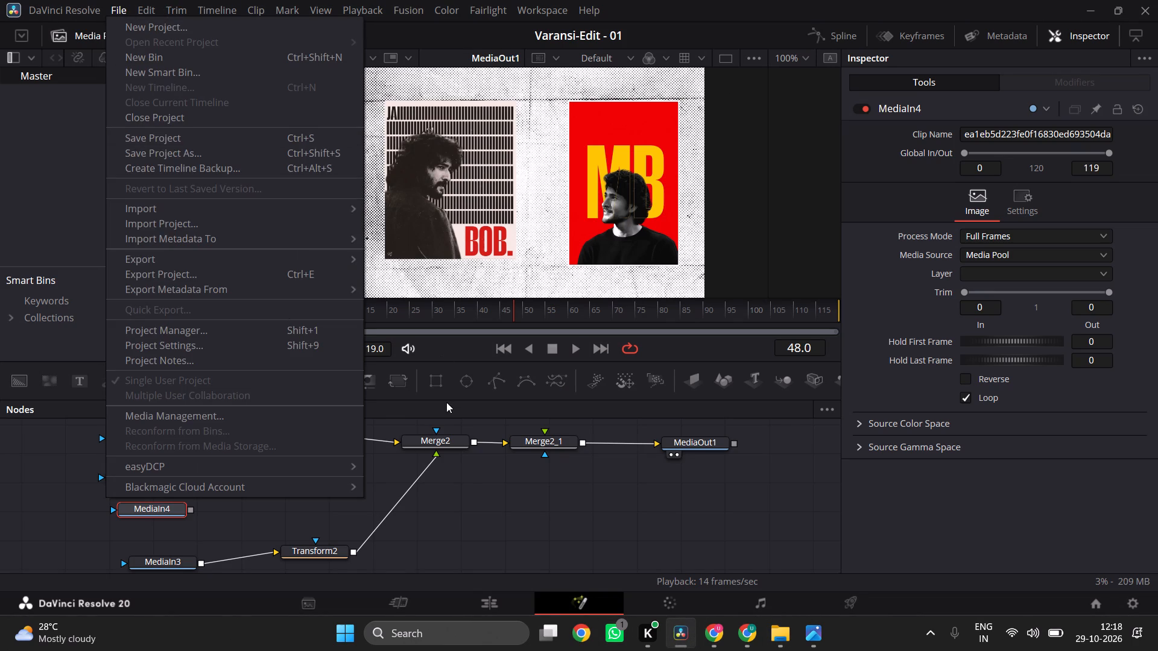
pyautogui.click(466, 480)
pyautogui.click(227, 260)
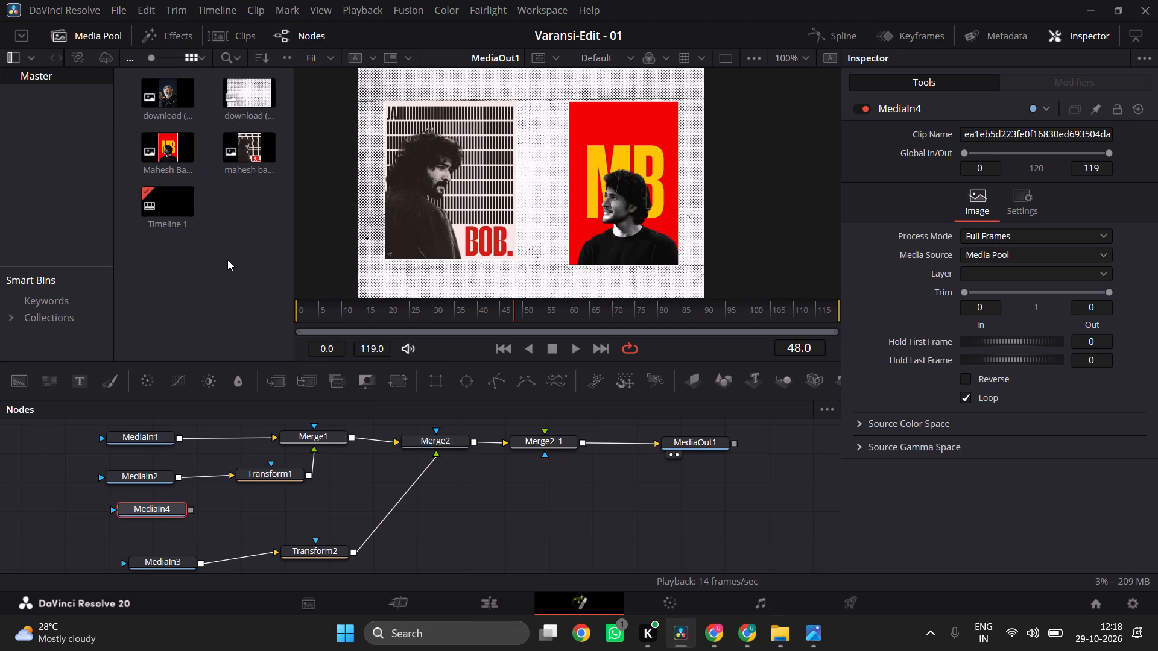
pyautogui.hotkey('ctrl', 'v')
# Import the cropped Polaroid image ea1eb5d223fe0f16830ed693504da38c.jpg from the "Part-1 The Intro of ssmb29" folder into the media pool.
pyautogui.click(100, 40)
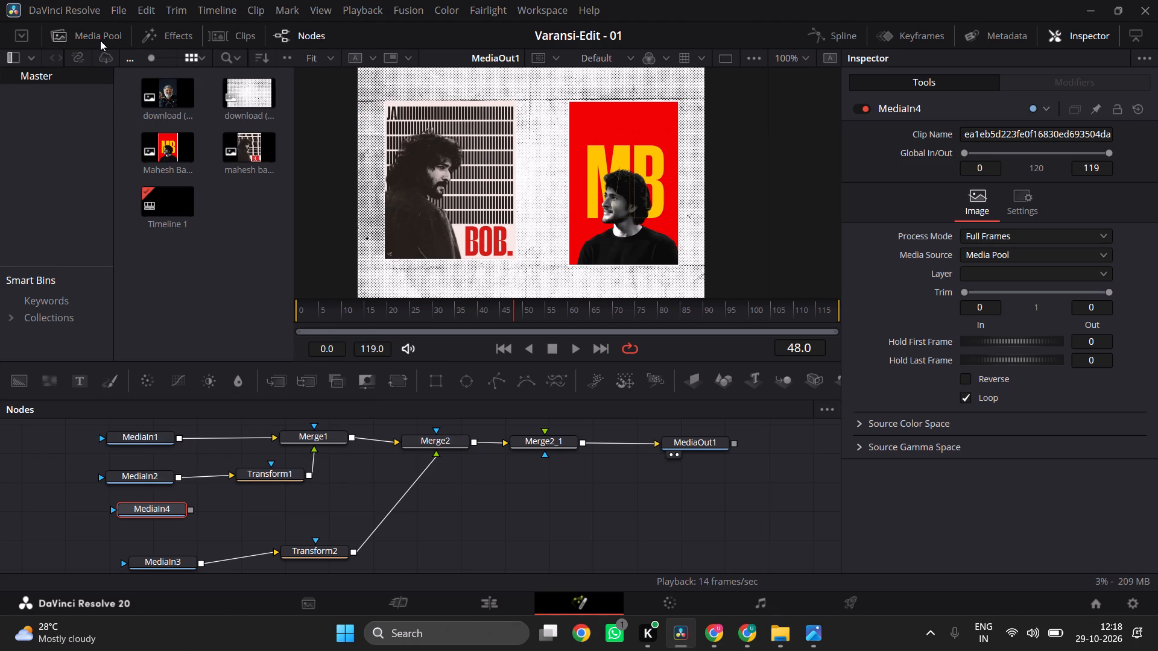
pyautogui.click(100, 40)
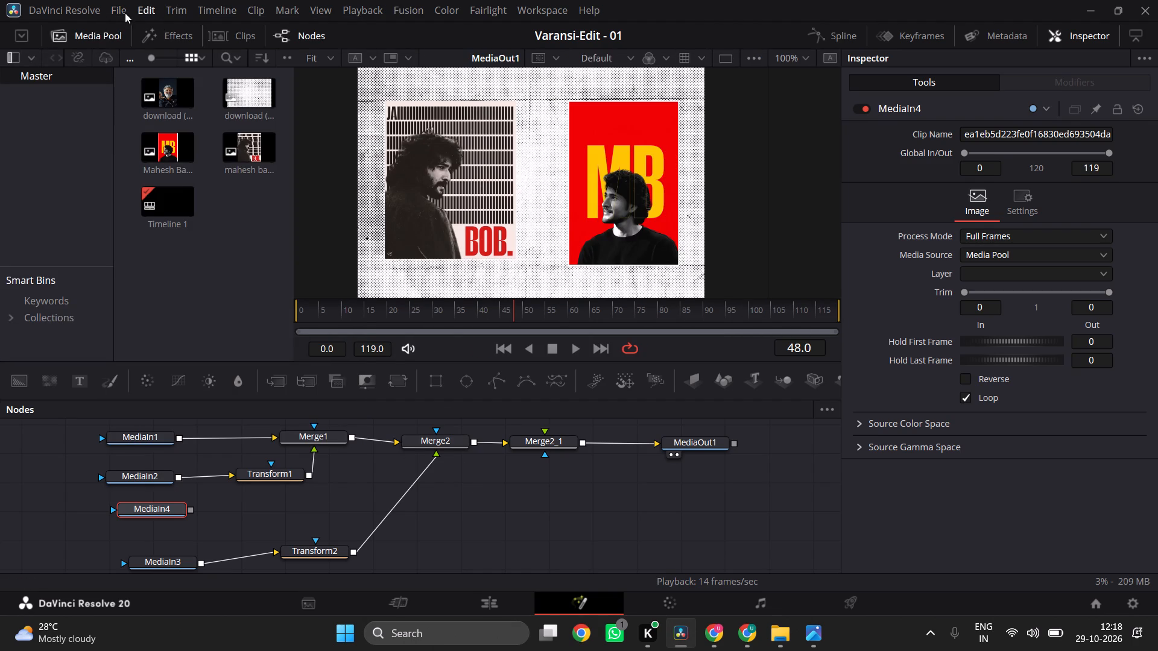
pyautogui.click(125, 13)
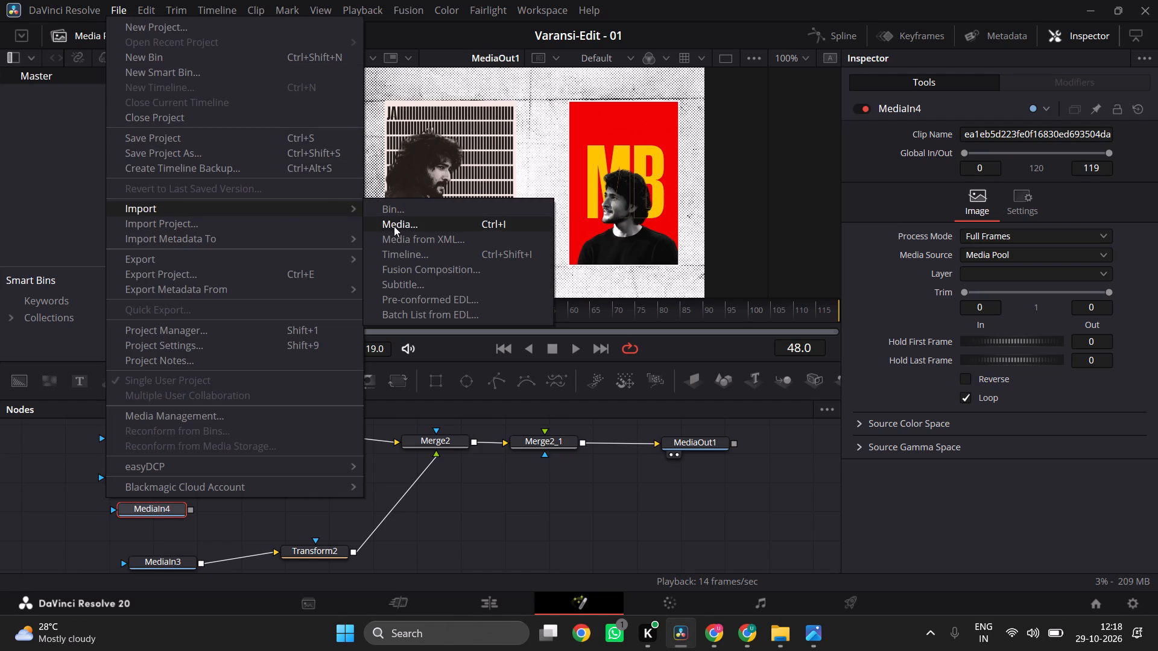
pyautogui.click(394, 226)
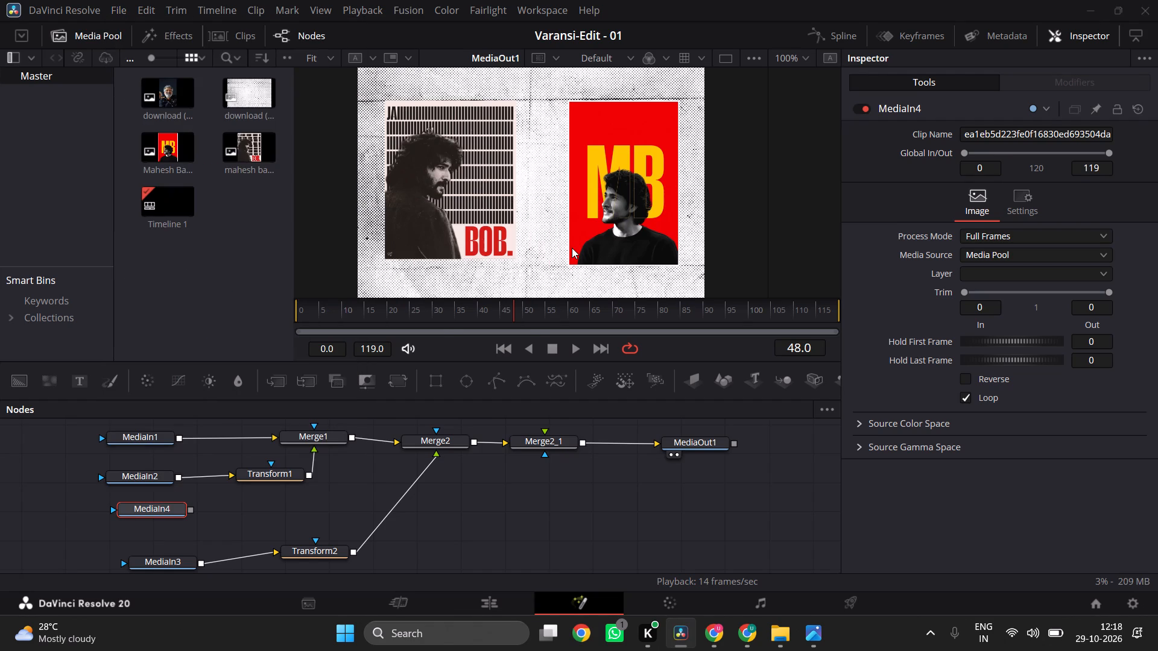
pyautogui.click(427, 151)
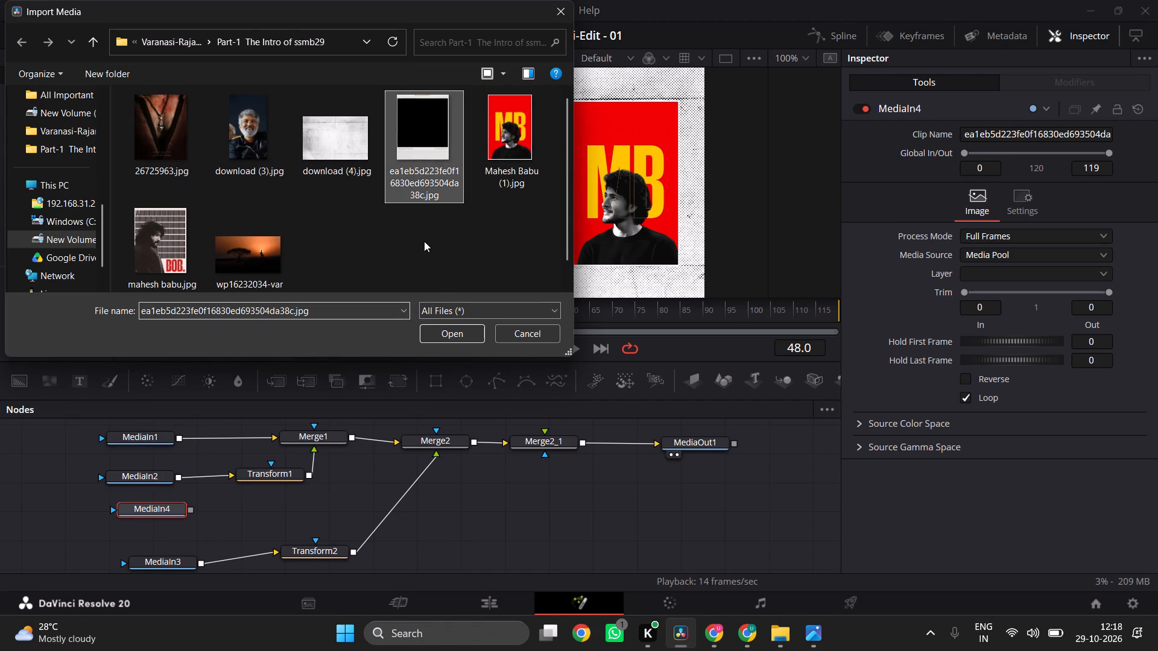
pyautogui.click(451, 328)
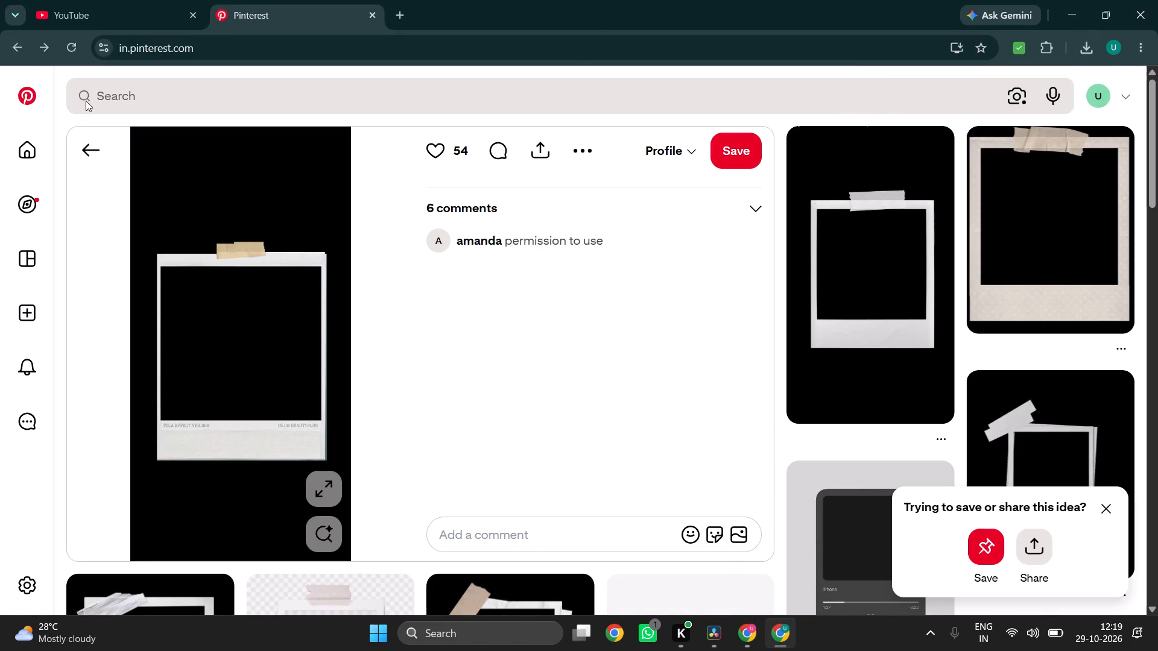
pyautogui.click(118, 94)
pyautogui.click(118, 94)
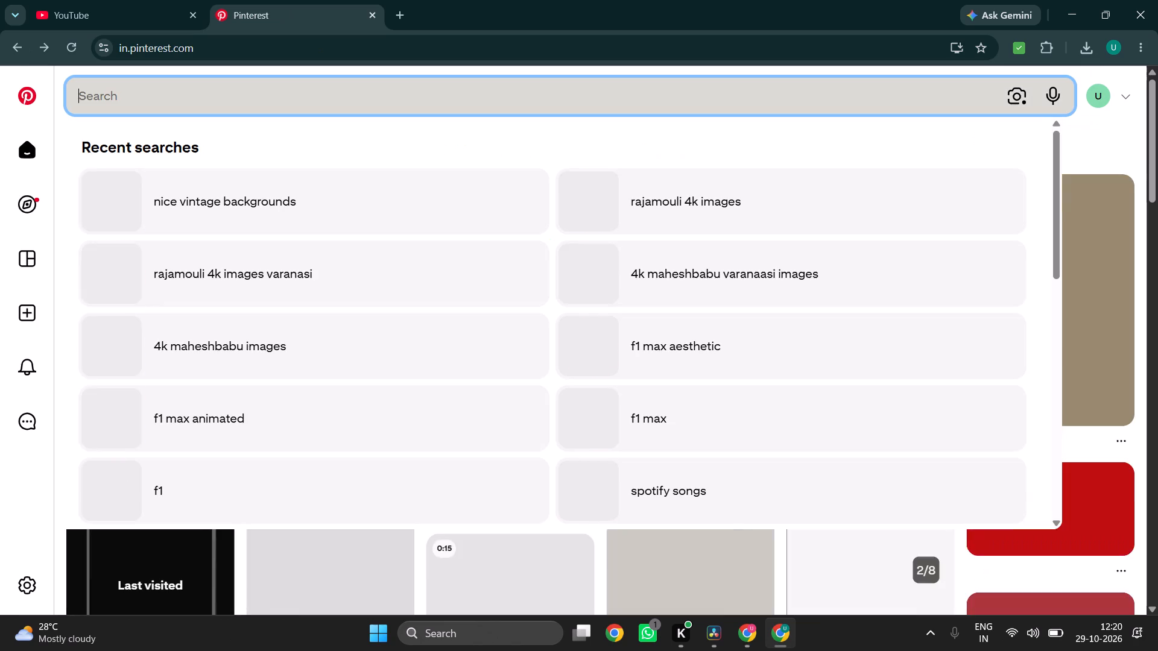
pyautogui.write('rajam')
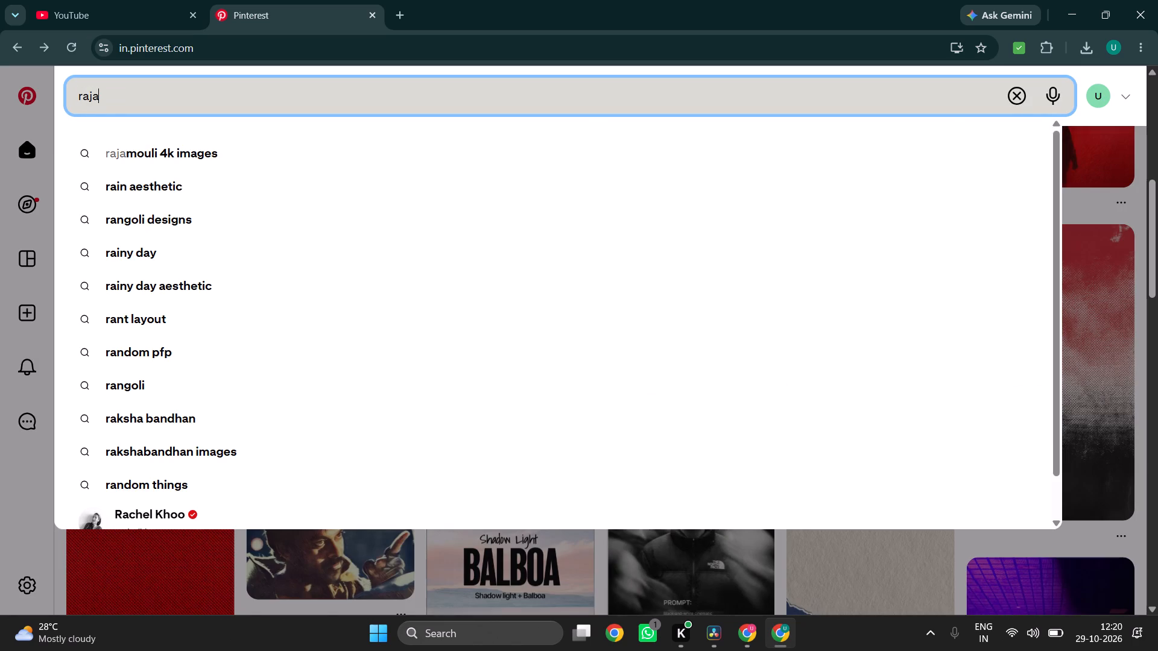
pyautogui.write('ouli')
pyautogui.press('space')
pyautogui.write('cutout')
pyautogui.press('space')
pyautogui.write('no')
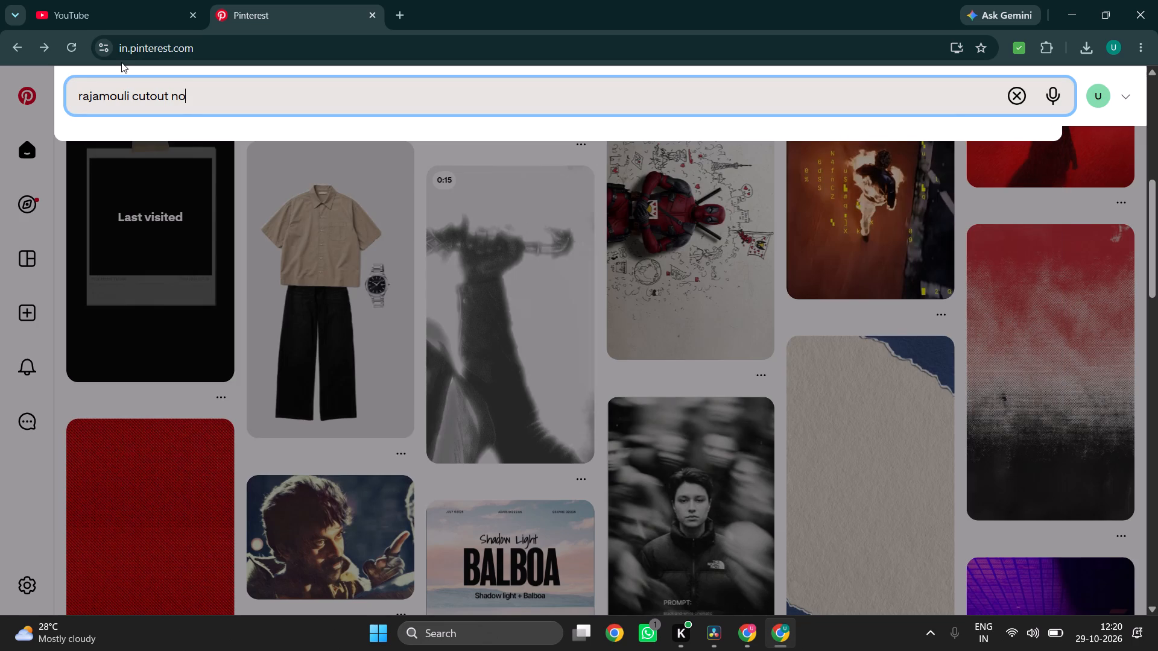
pyautogui.press('BackSpace')
pyautogui.press('BackSpace')
pyautogui.press('BackSpace')
pyautogui.press('BackSpace')
pyautogui.press('BackSpace')
pyautogui.press('BackSpace')
pyautogui.press('BackSpace')
pyautogui.press('BackSpace')
pyautogui.press('BackSpace')
pyautogui.press('BackSpace')
pyautogui.press('BackSpace')
pyautogui.press('space')
pyautogui.press('BackSpace')
pyautogui.write('i background')
pyautogui.press('BackSpace')
pyautogui.press('BackSpace')
pyautogui.press('BackSpace')
pyautogui.press('BackSpace')
pyautogui.press('BackSpace')
pyautogui.press('BackSpace')
pyautogui.press('BackSpace')
pyautogui.press('BackSpace')
pyautogui.press('BackSpace')
pyautogui.press('BackSpace')
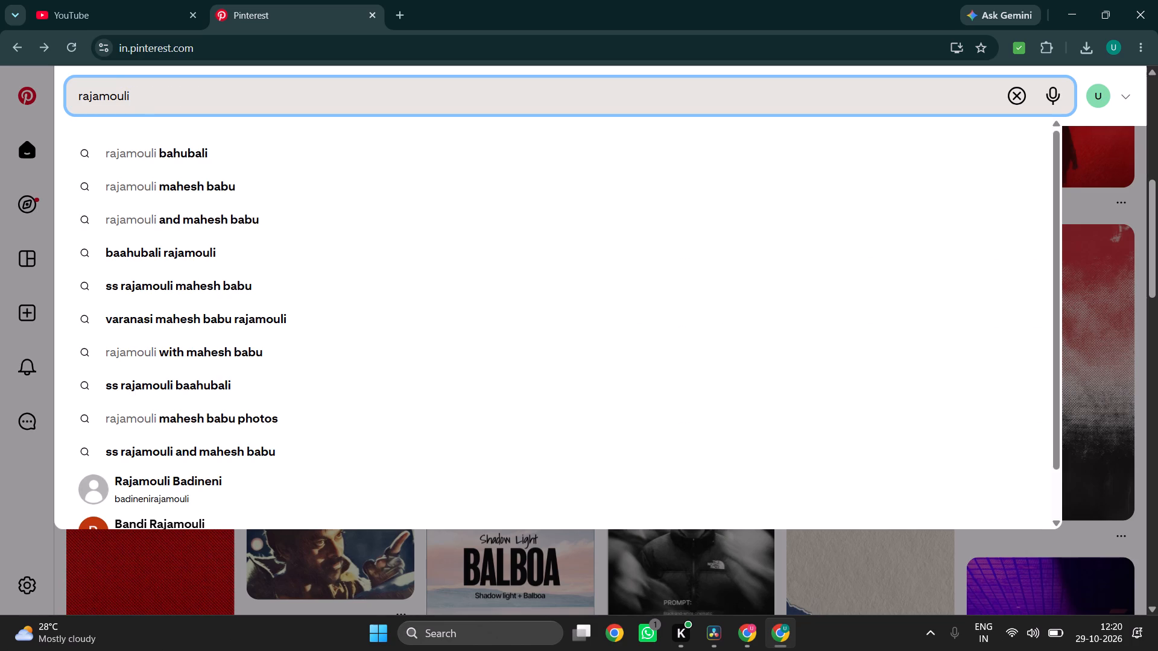
pyautogui.write('no backgroun')
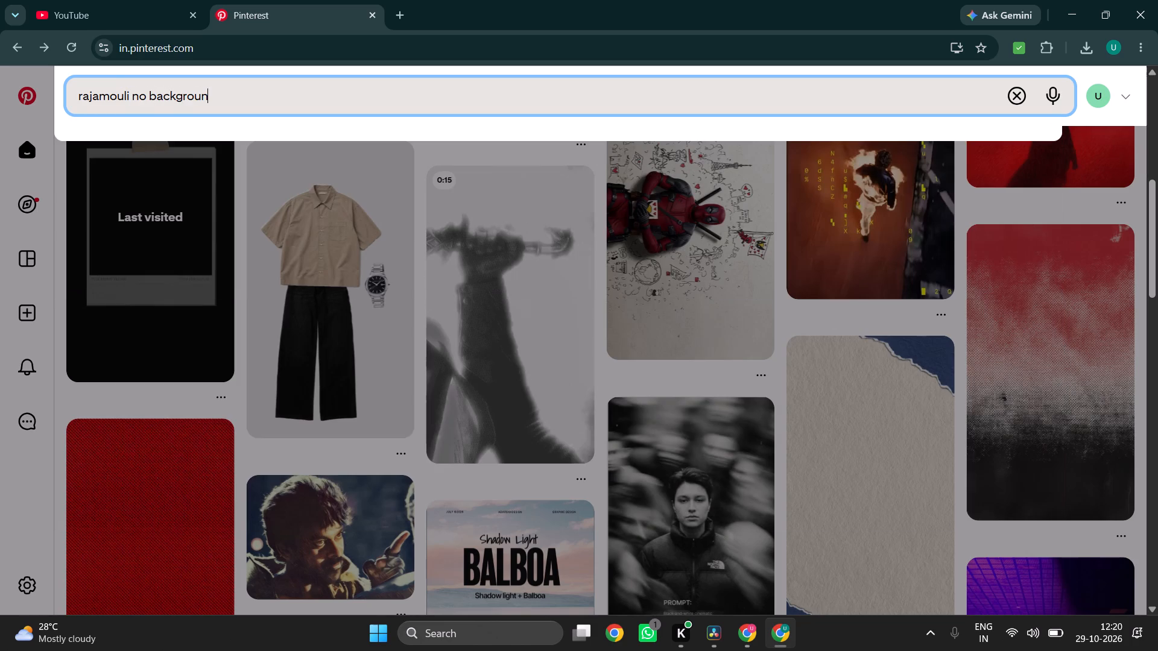
pyautogui.press('BackSpace')
pyautogui.press('u')
pyautogui.press('BackSpace')
pyautogui.press('BackSpace')
pyautogui.write('und cutout images')
pyautogui.press('Return')
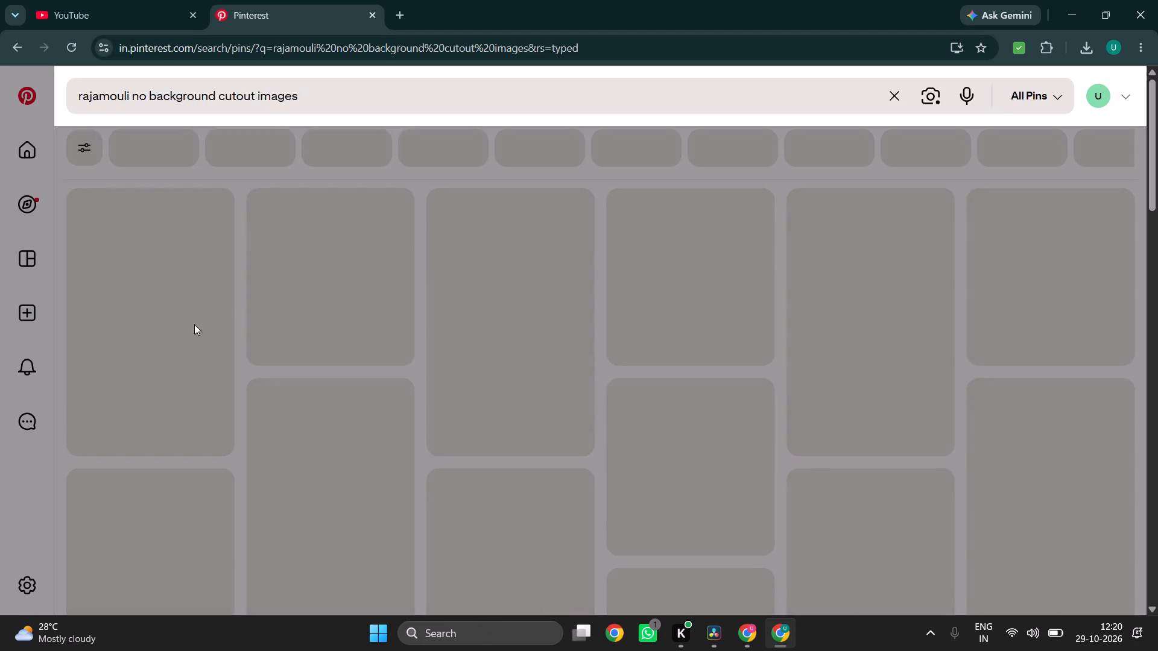
pyautogui.scroll(-1, 299, 443)
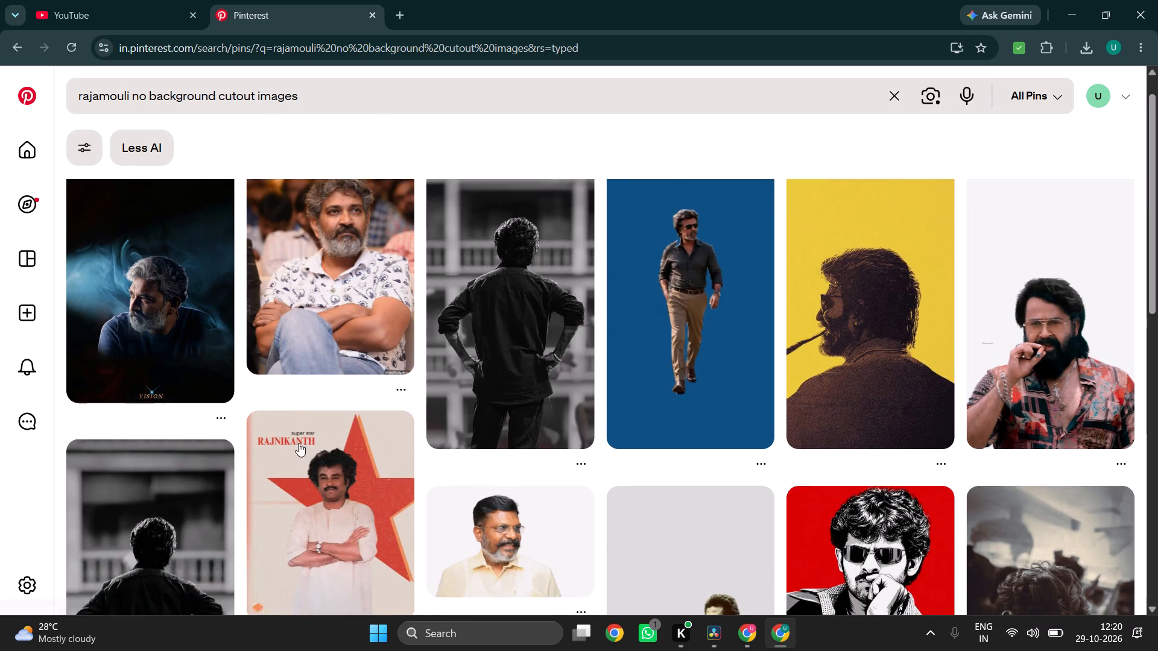
pyautogui.scroll(-5, 299, 443)
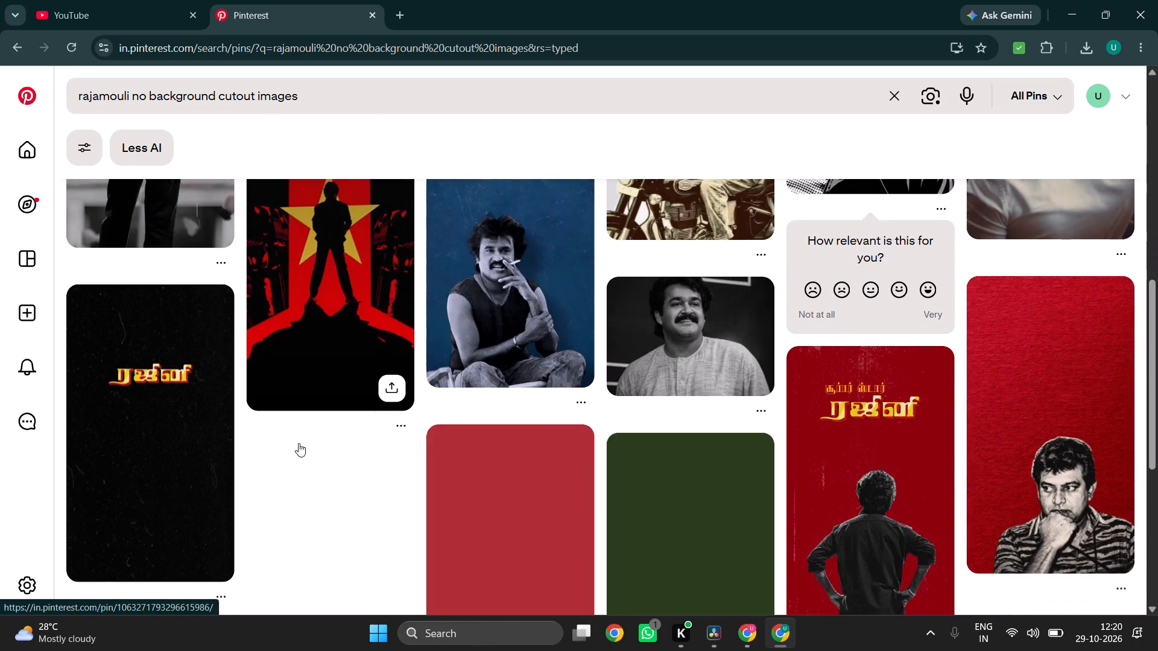
pyautogui.scroll(-5, 299, 443)
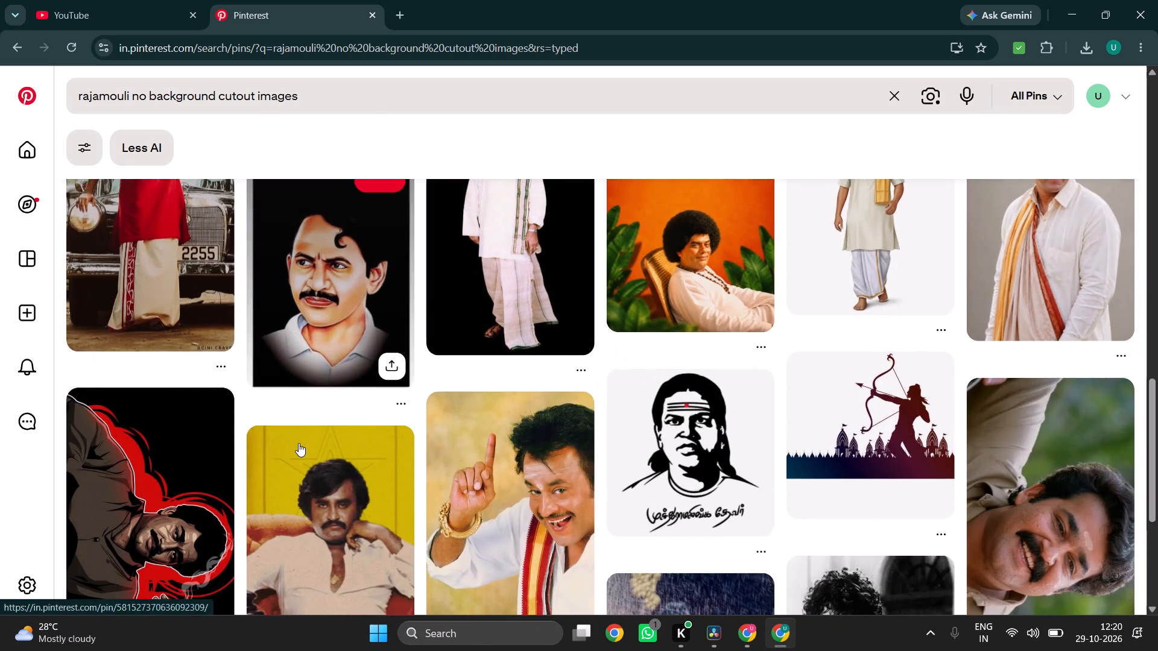
pyautogui.scroll(12, 299, 443)
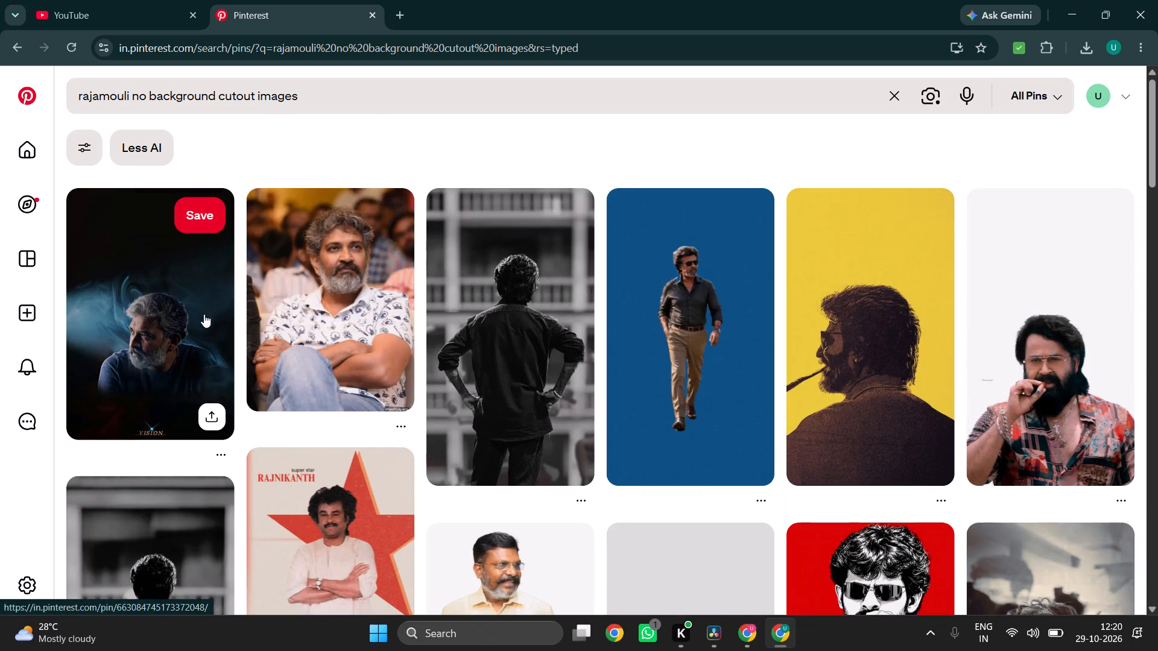
# Search Pinterest for "rajamouli cutout images", browse the results and open the pin of Rajamouli seated in a patterned white shirt.
pyautogui.moveTo(219, 97); pyautogui.dragTo(135, 95)
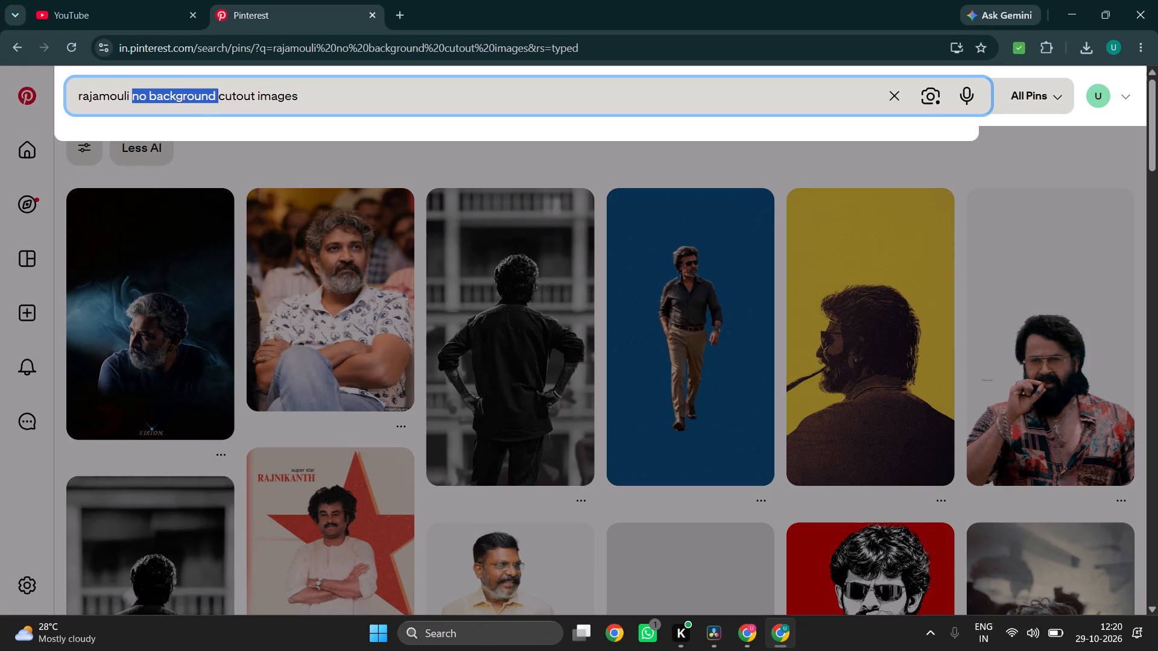
pyautogui.press('BackSpace')
pyautogui.press('Return')
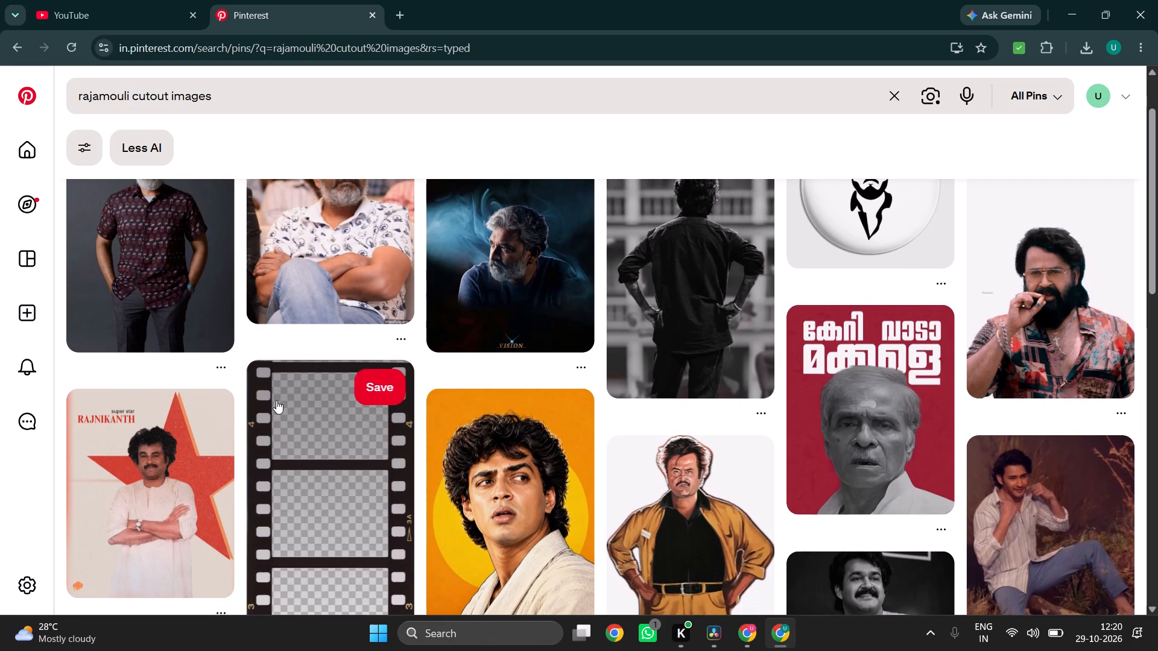
pyautogui.click(356, 274)
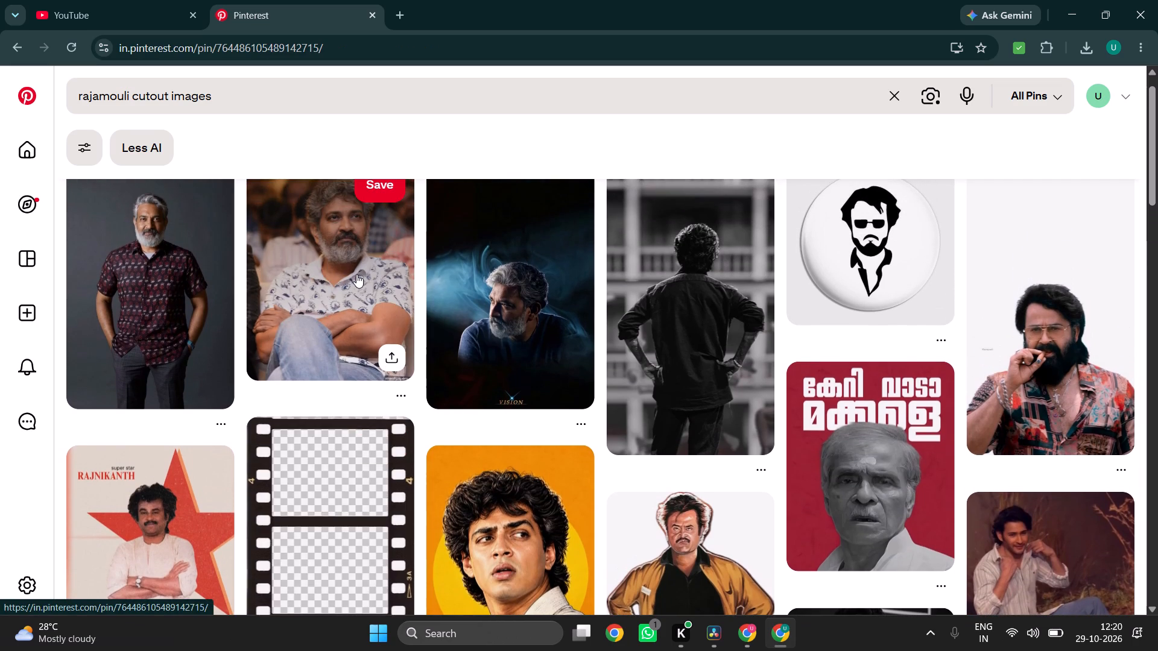
pyautogui.scroll(-1, 321, 404)
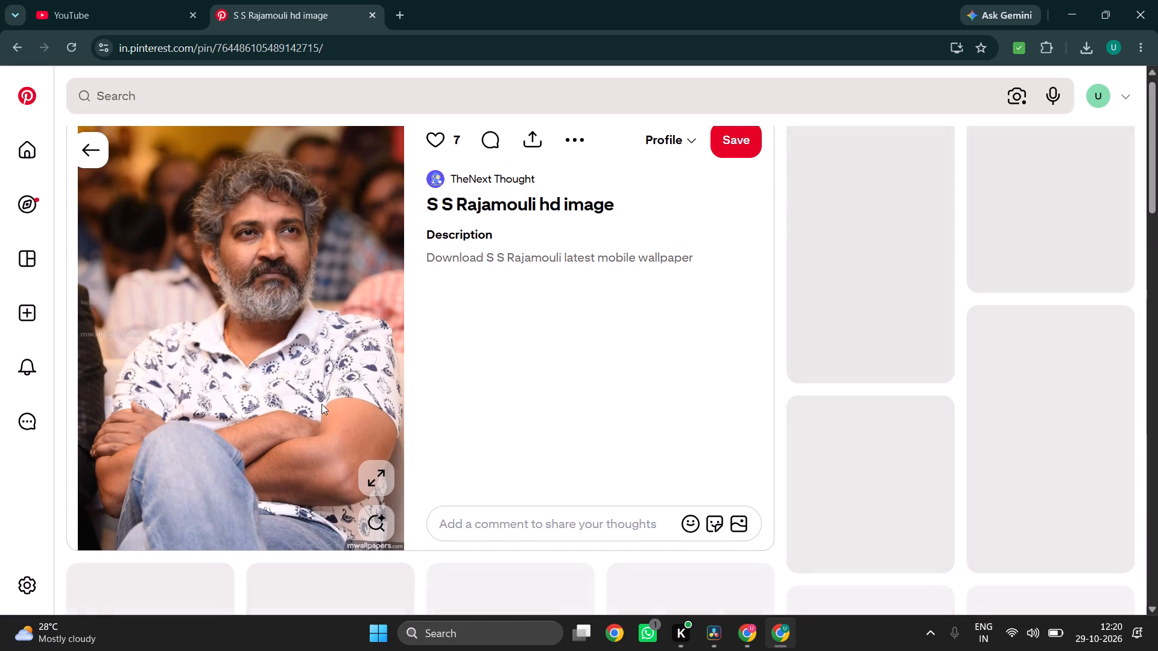
pyautogui.scroll(-2, 321, 404)
# Search Google in a new tab for "rajamouli no background images", close the Pinterest tab and browse the results.
pyautogui.click(404, 7)
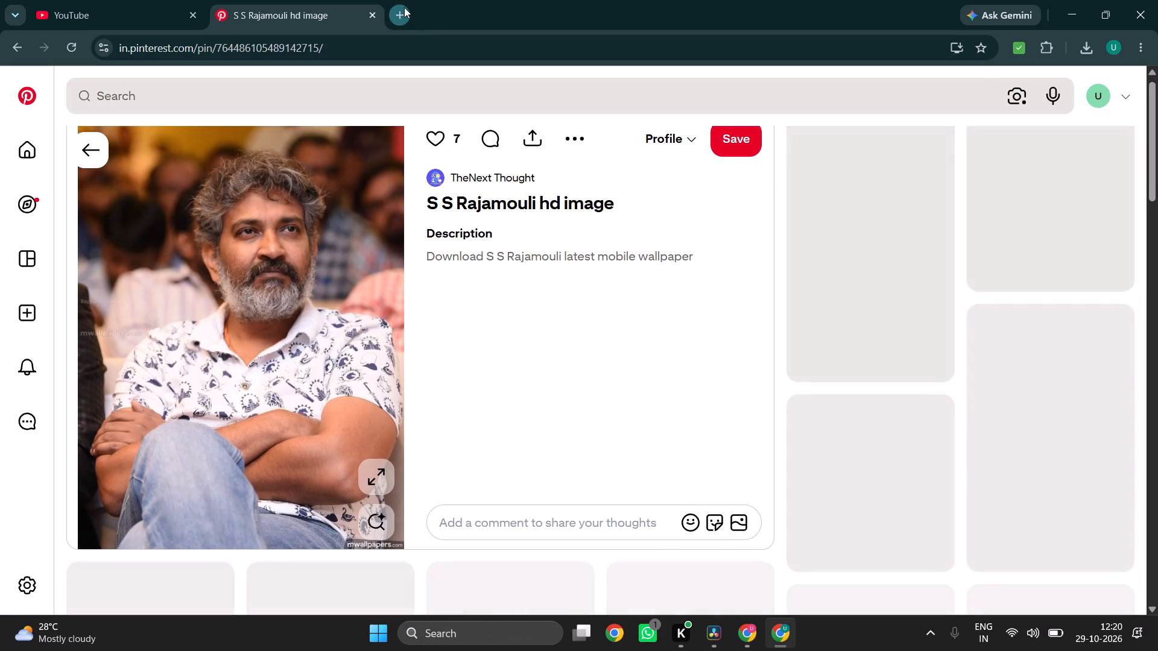
pyautogui.write('raja')
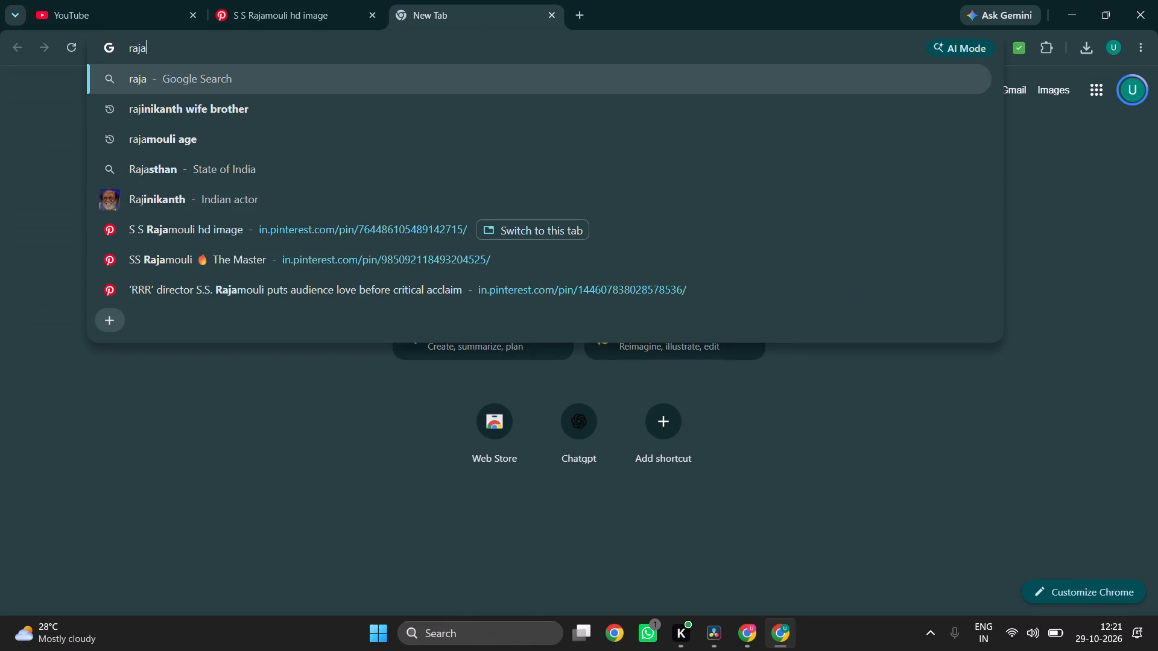
pyautogui.write('mouli')
pyautogui.press('space')
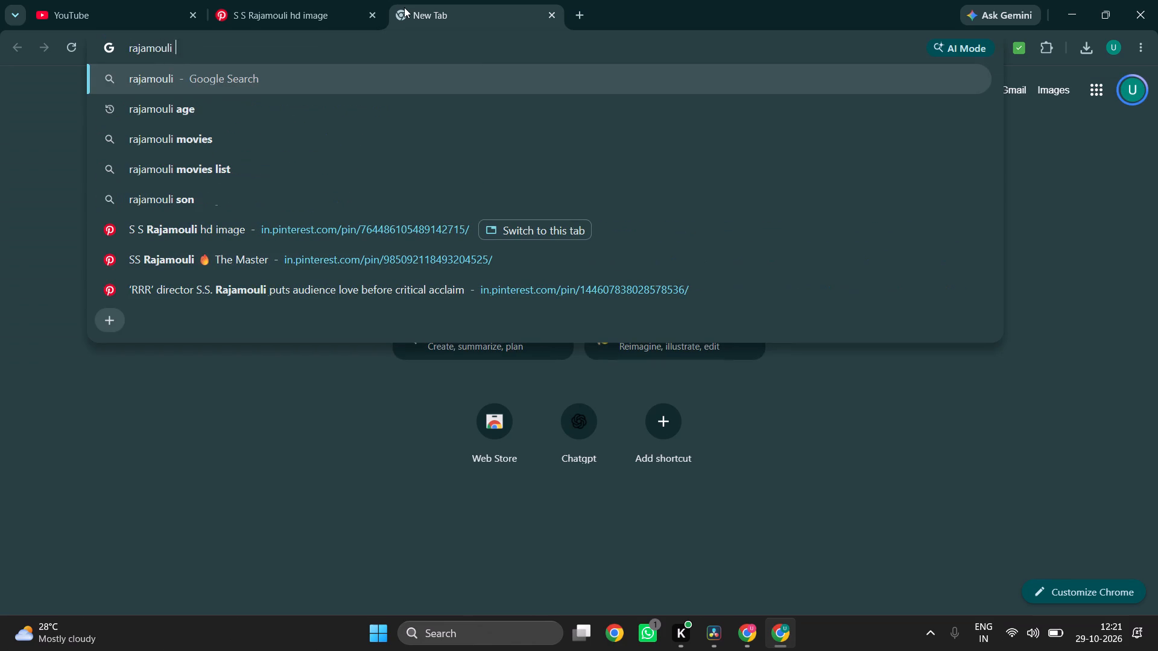
pyautogui.write('no background')
pyautogui.press('space')
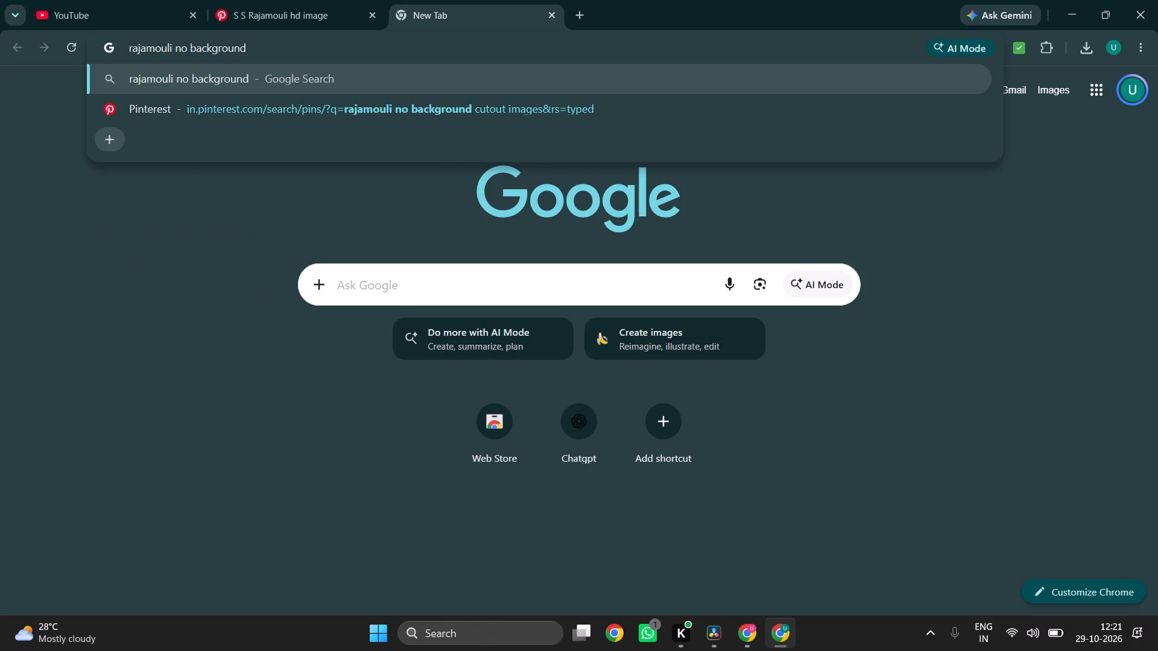
pyautogui.write('ia')
pyautogui.press('BackSpace')
pyautogui.write('mages')
pyautogui.press('Return')
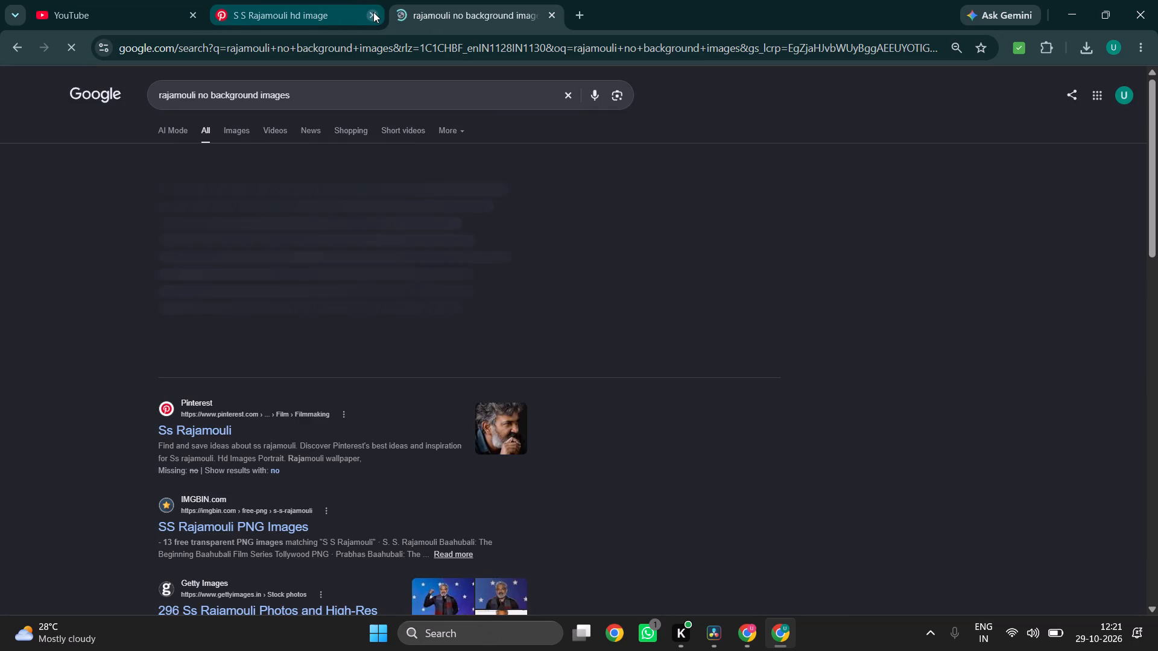
pyautogui.click(373, 12)
pyautogui.scroll(-2, 294, 302)
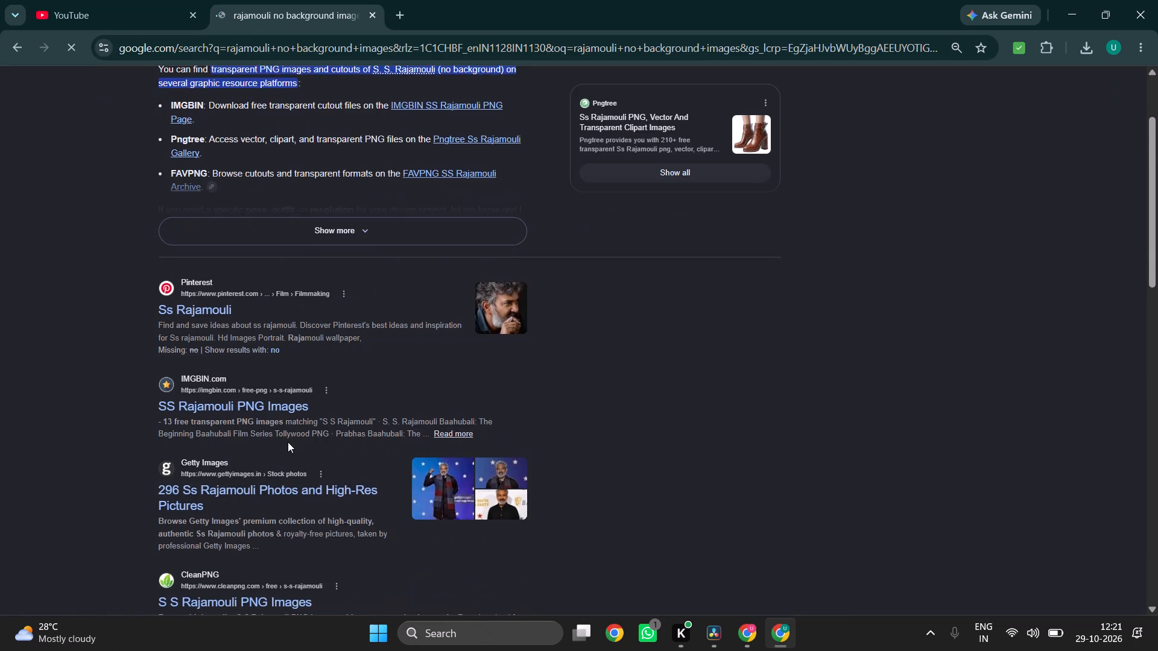
pyautogui.scroll(-6, 288, 442)
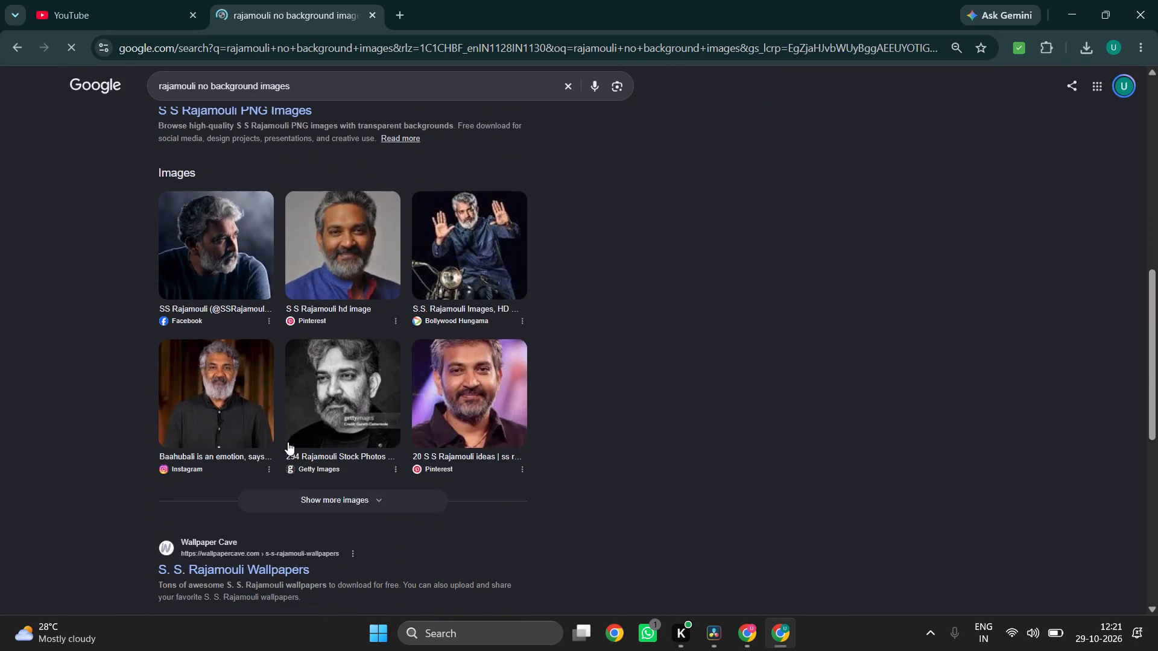
pyautogui.scroll(-6, 288, 442)
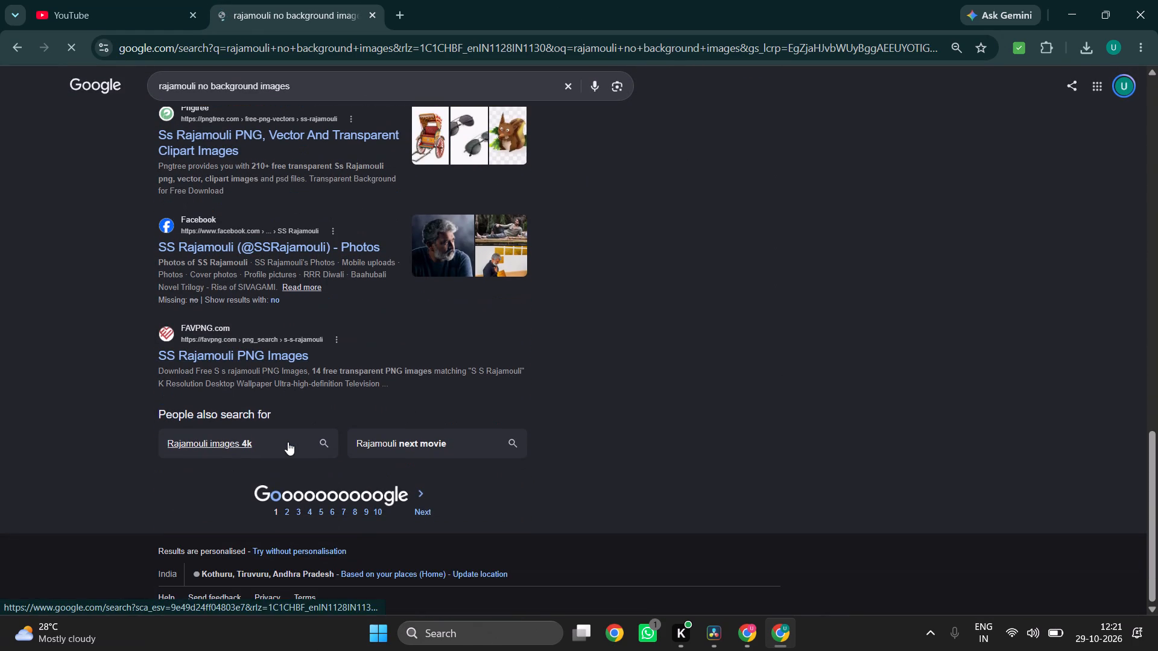
pyautogui.scroll(-1, 288, 442)
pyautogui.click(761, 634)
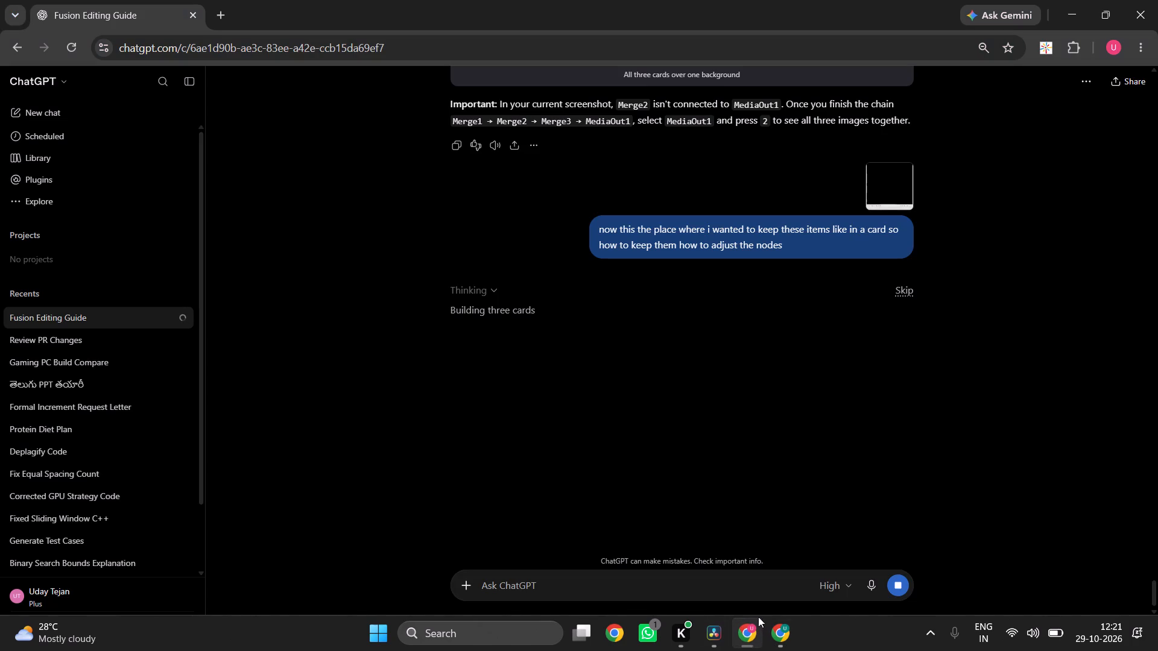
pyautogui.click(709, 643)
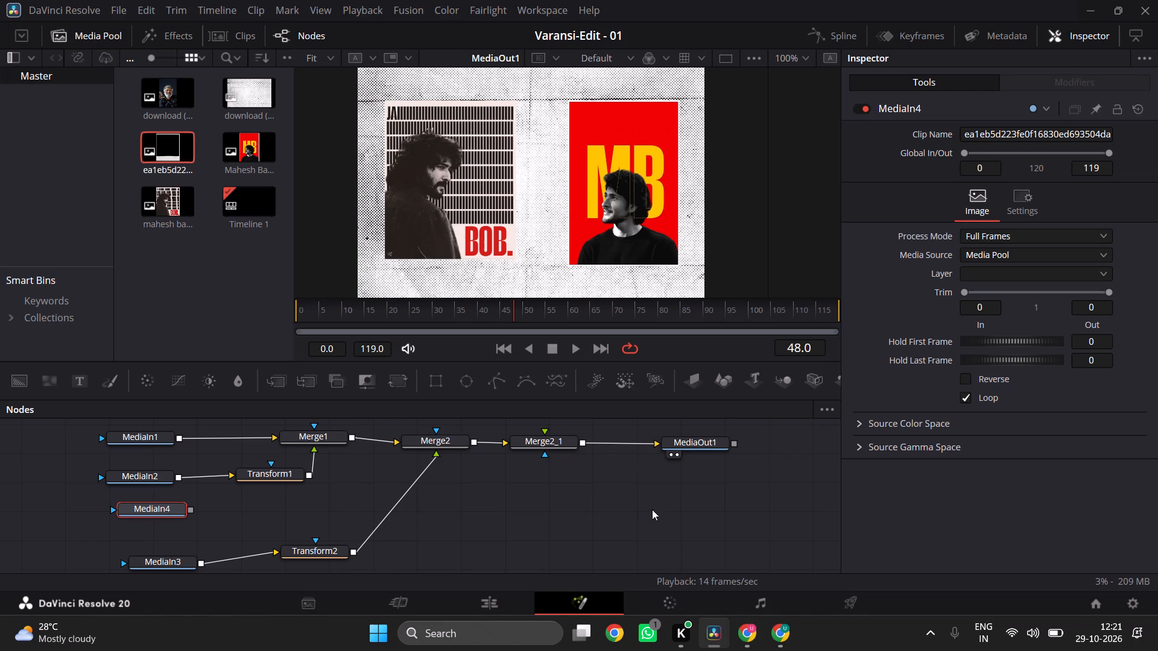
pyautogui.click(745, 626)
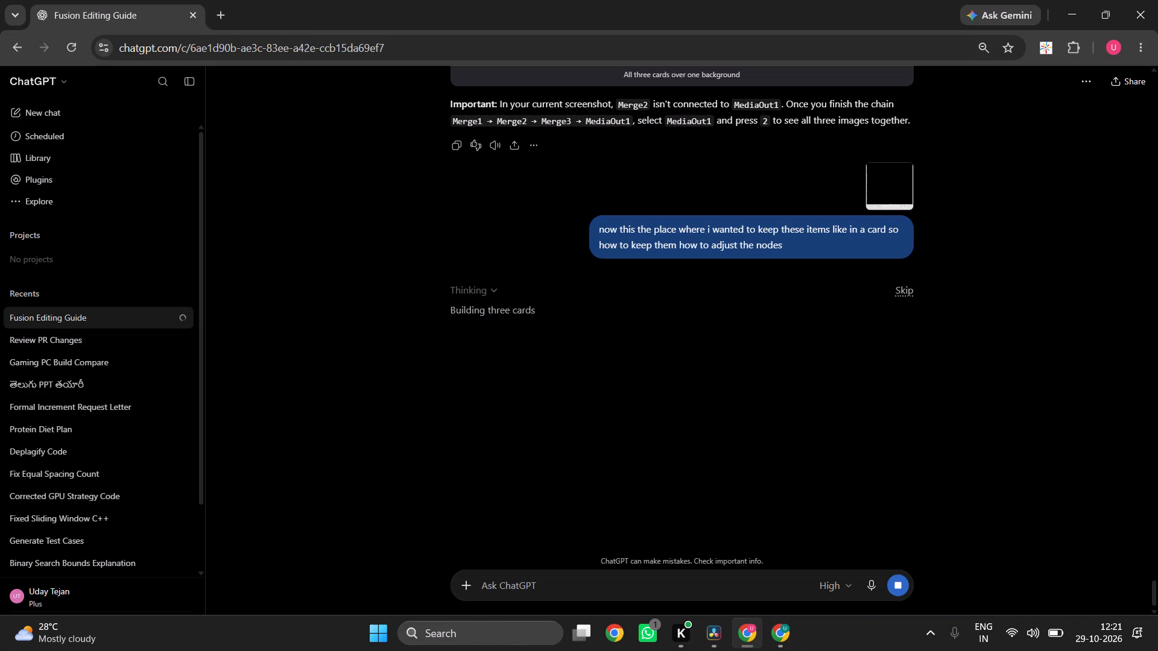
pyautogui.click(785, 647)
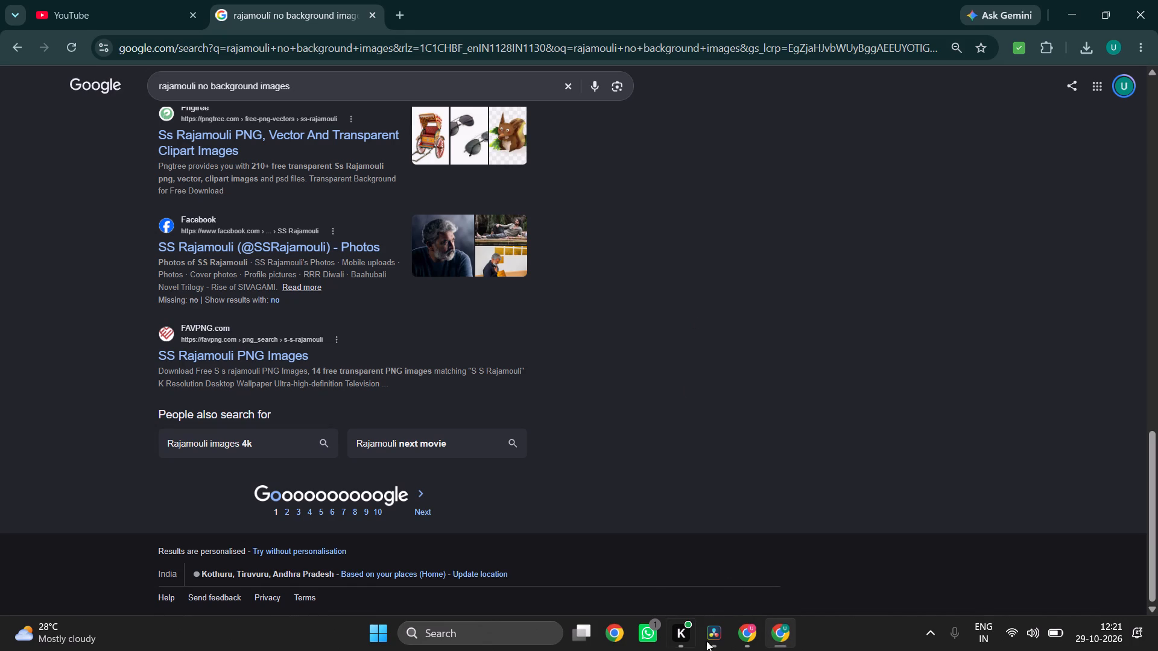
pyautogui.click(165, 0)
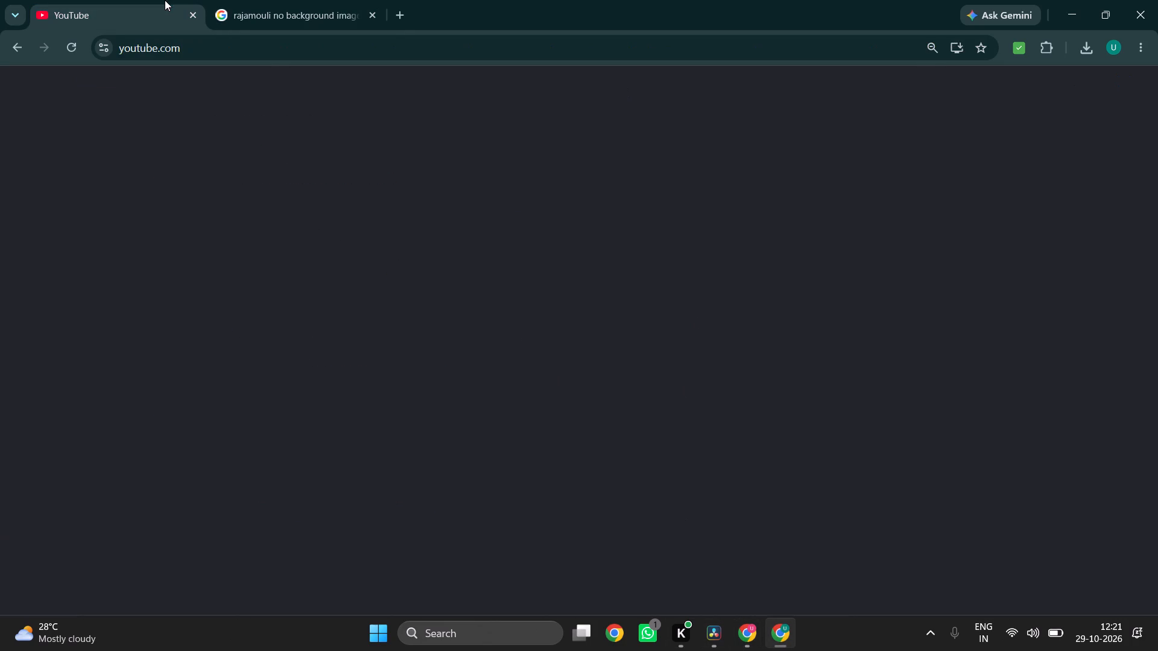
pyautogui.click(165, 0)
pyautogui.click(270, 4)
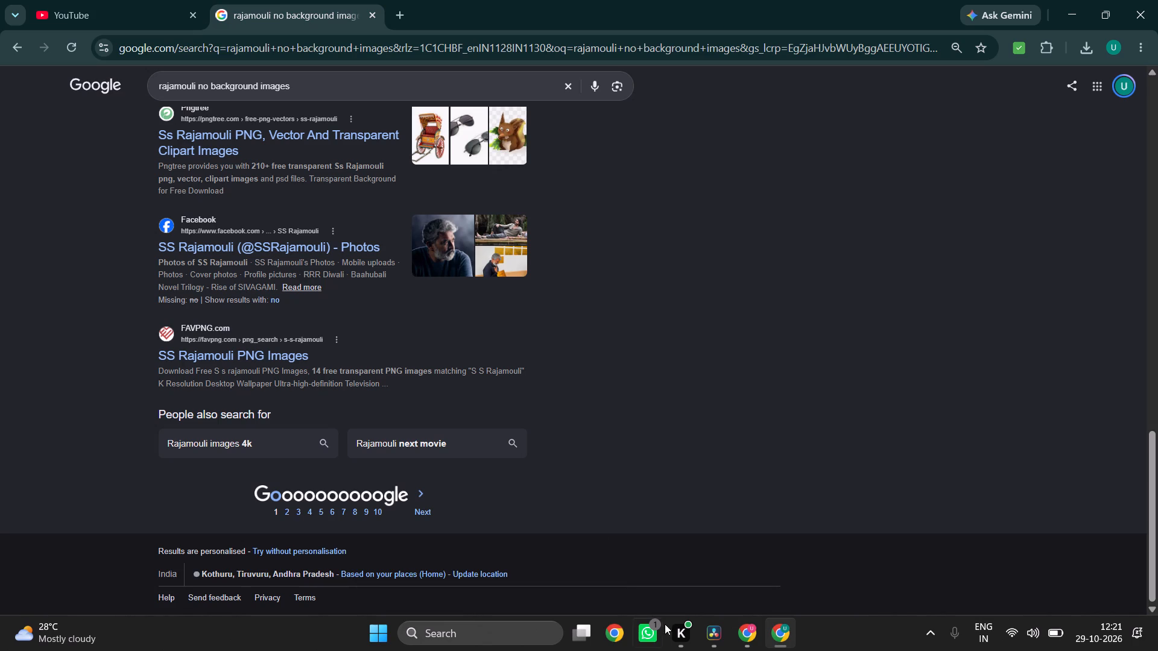
# Switch to DaVinci Resolve, check the clip info of download (3).jpg, enlarge the Media Pool thumbnails and delete that clip.
pyautogui.click(729, 638)
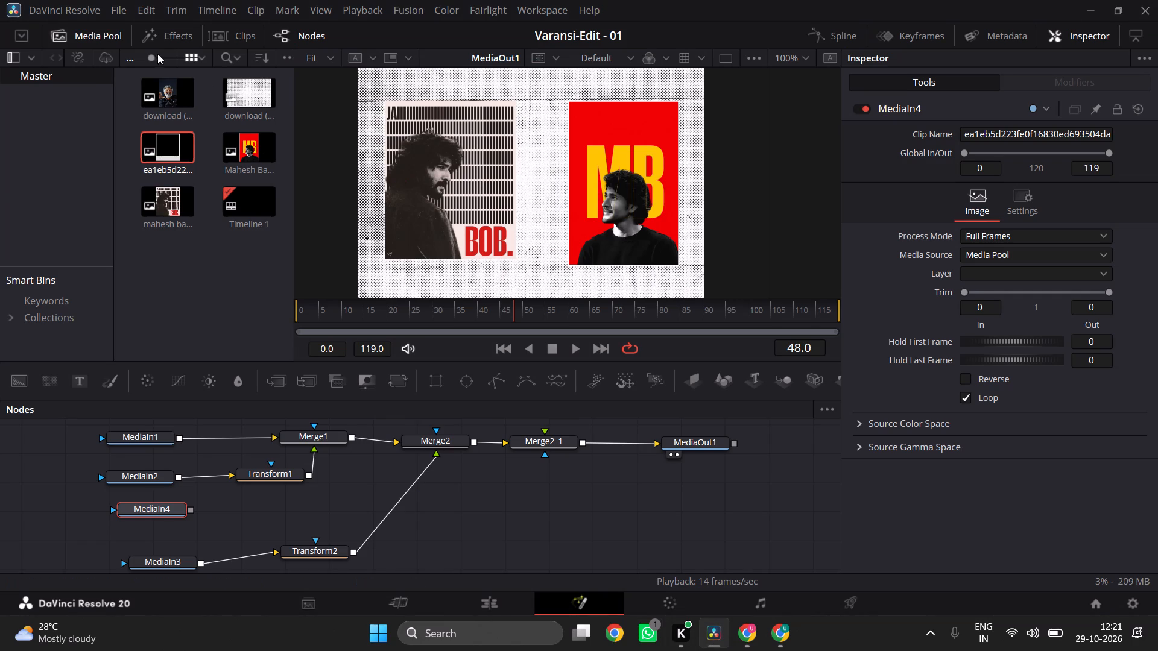
pyautogui.click(166, 96)
pyautogui.doubleClick(166, 96)
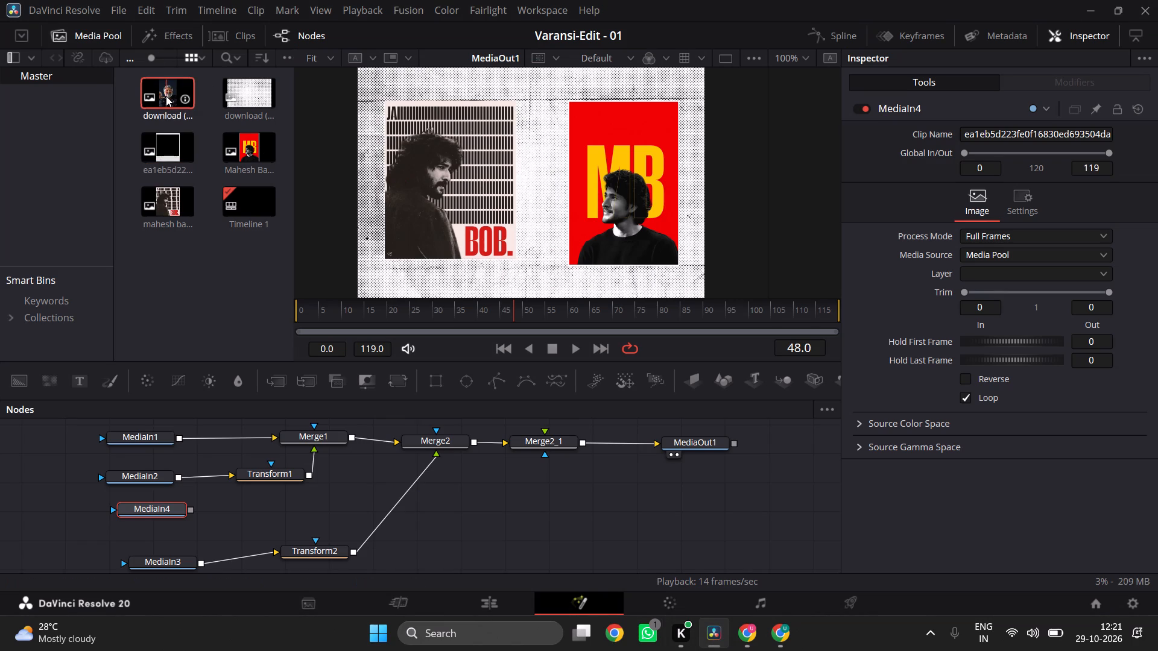
pyautogui.click(147, 96)
pyautogui.click(182, 97)
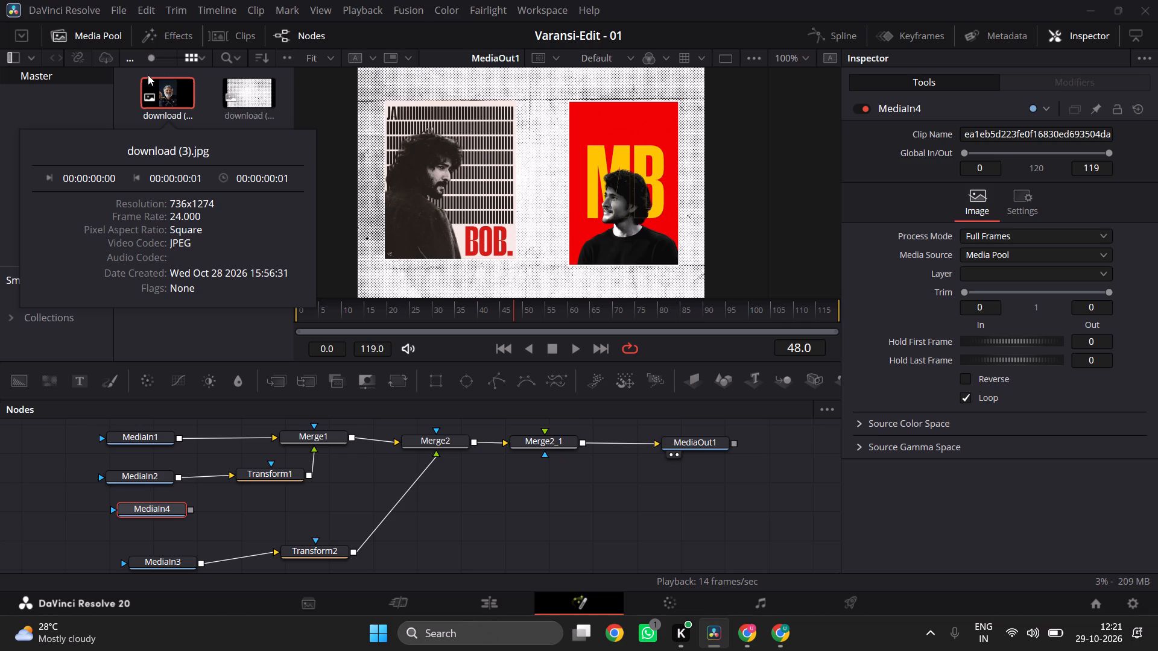
pyautogui.click(60, 116)
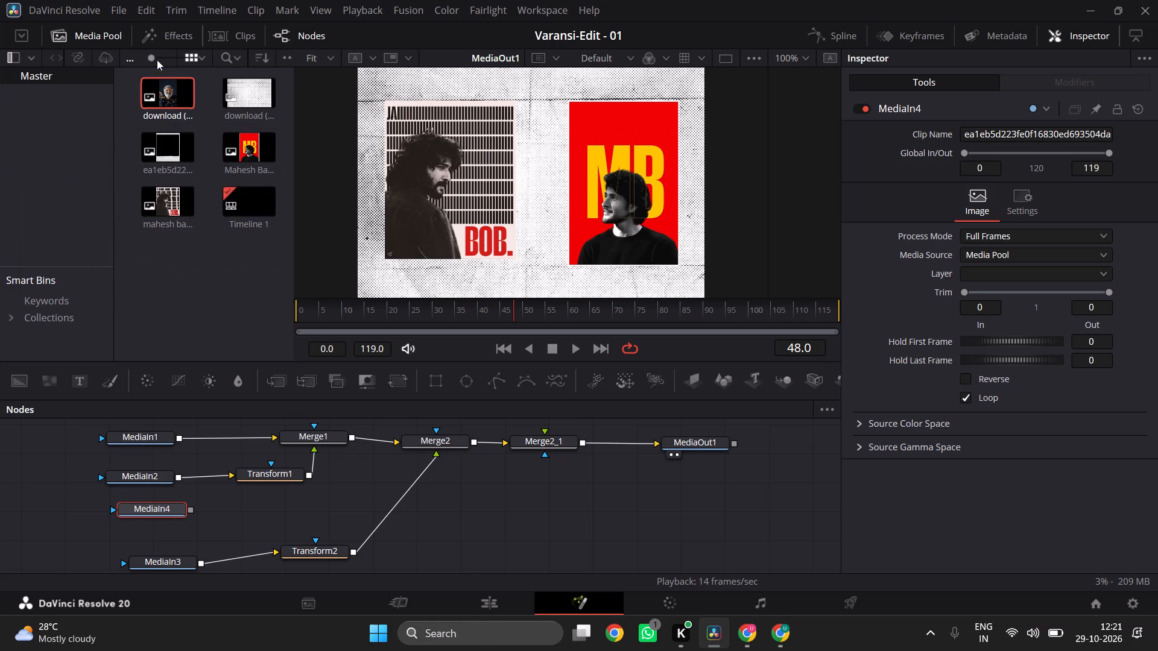
pyautogui.moveTo(150, 56); pyautogui.dragTo(227, 61)
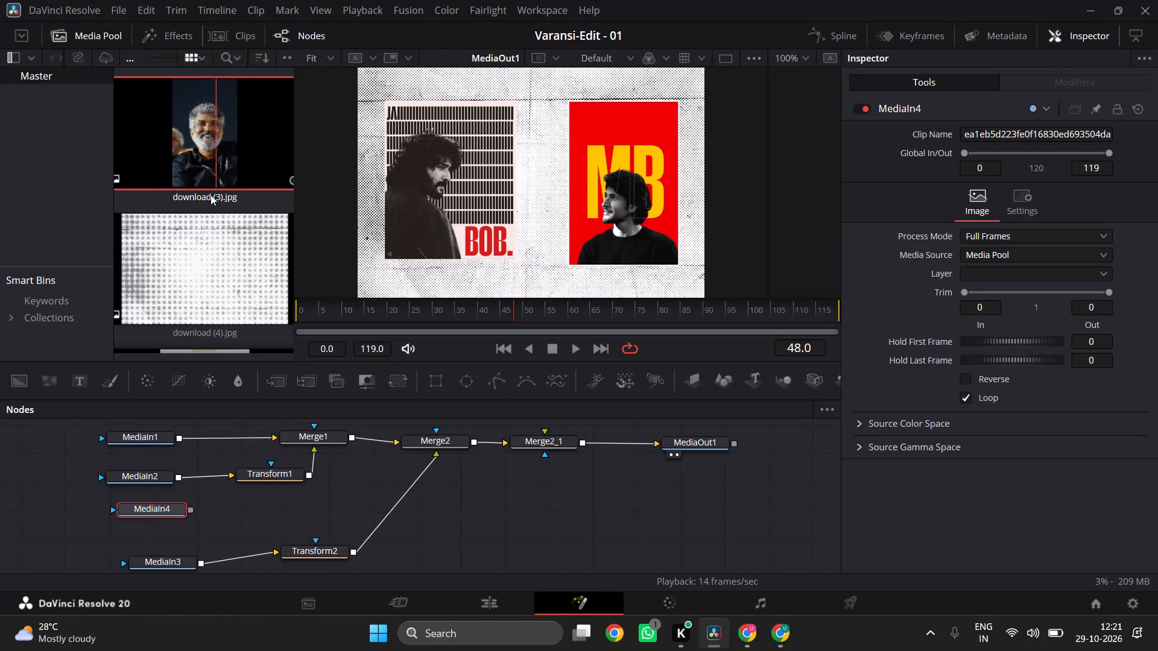
pyautogui.click(143, 148)
pyautogui.click(232, 116)
pyautogui.press('Delete')
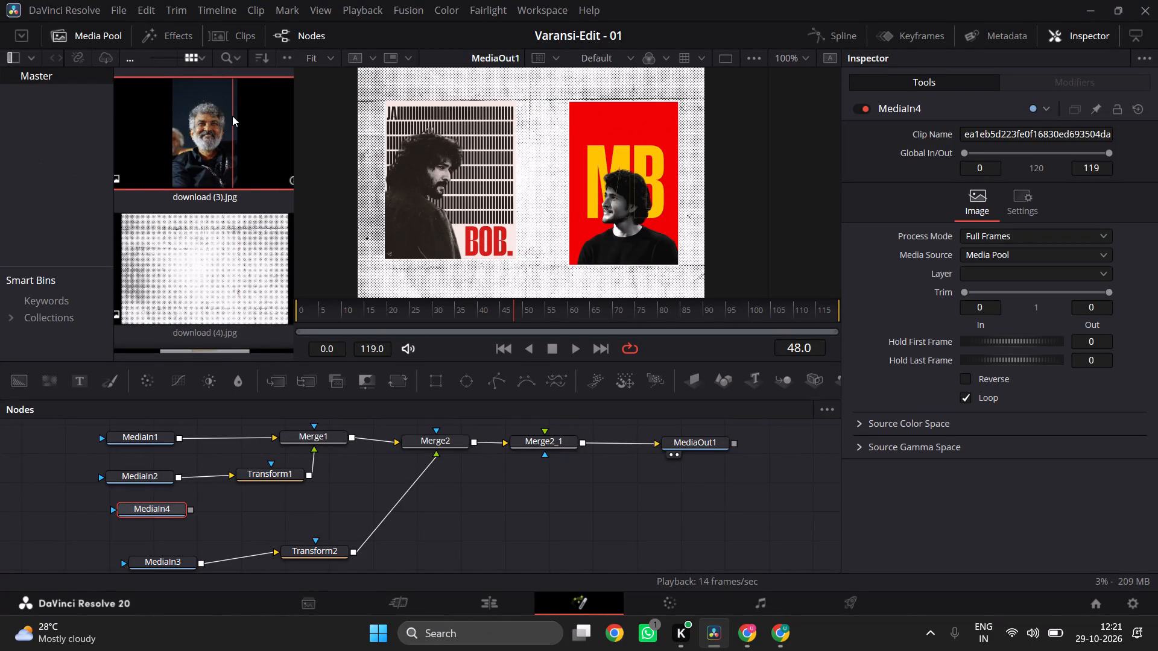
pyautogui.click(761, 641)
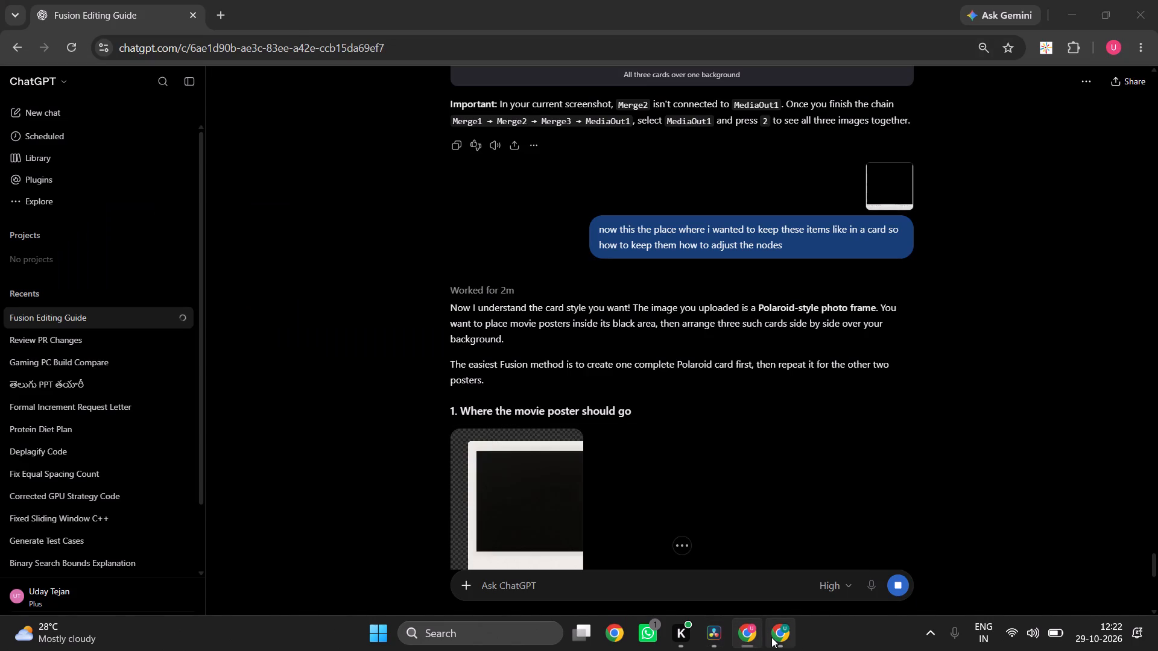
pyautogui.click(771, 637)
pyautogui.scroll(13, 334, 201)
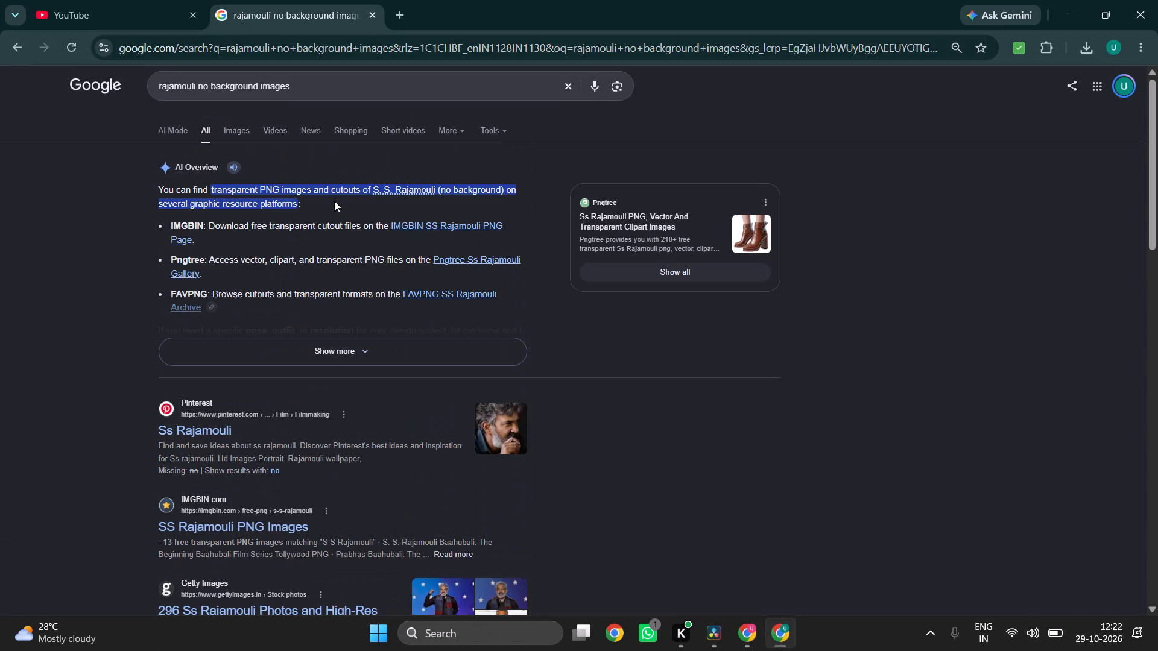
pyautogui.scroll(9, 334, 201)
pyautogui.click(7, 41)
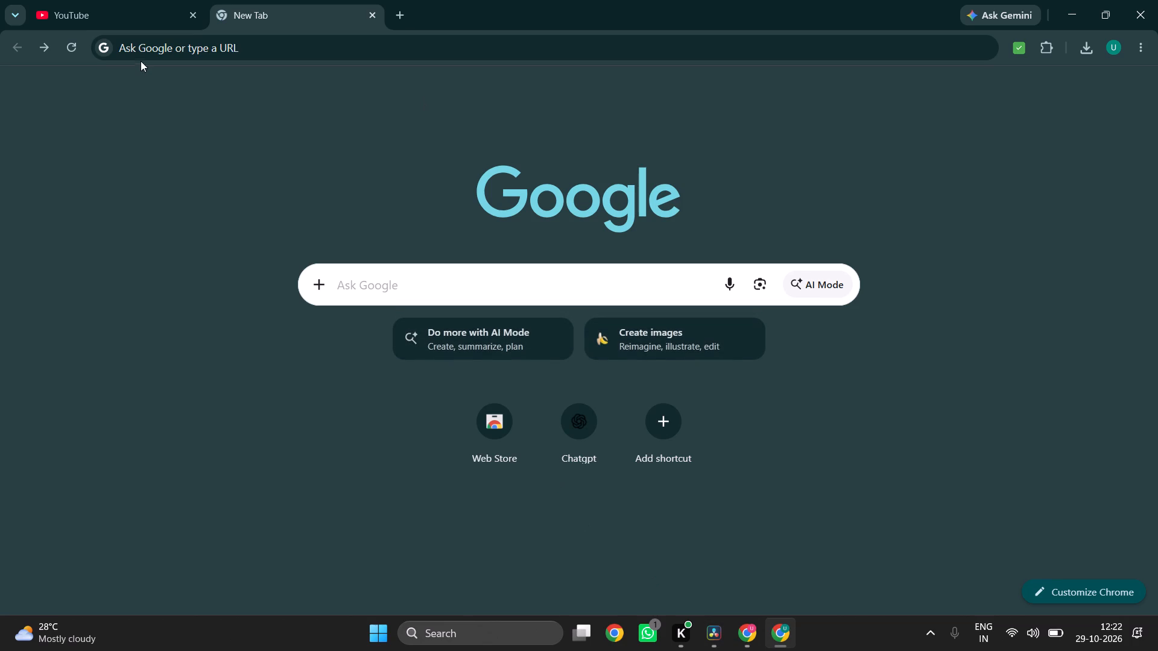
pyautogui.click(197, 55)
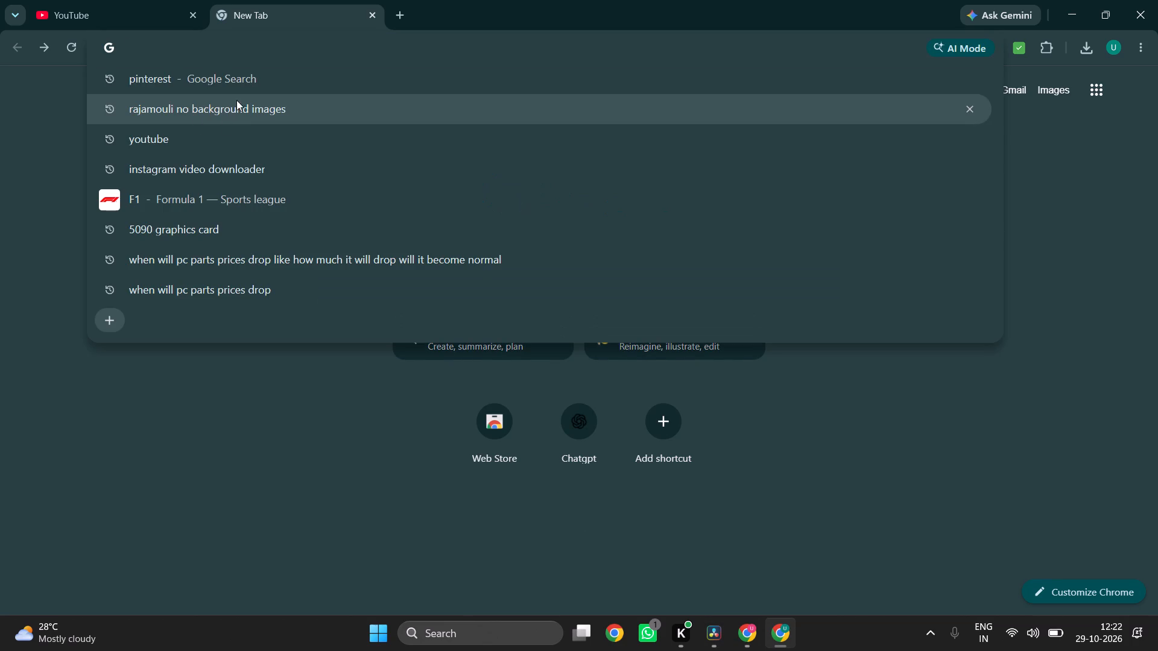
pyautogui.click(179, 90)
# Switch to the ChatGPT conversation in Chrome and read the answer on building Polaroid cards with Fusion nodes.
pyautogui.click(757, 632)
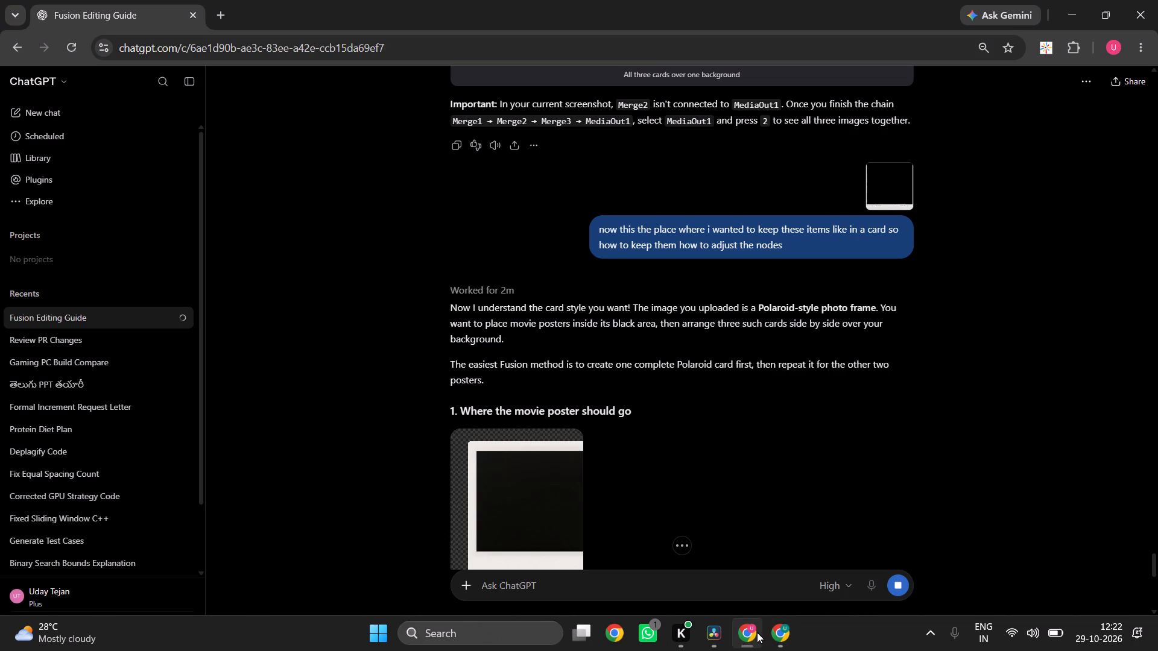
pyautogui.scroll(-4, 651, 537)
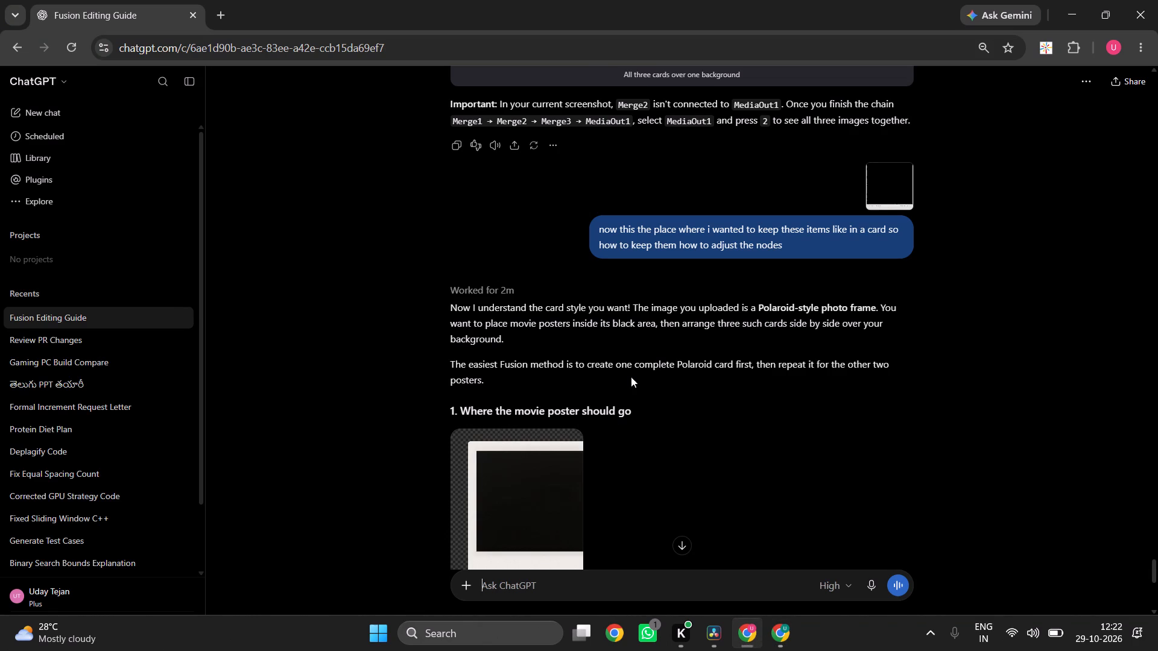
pyautogui.scroll(-1, 631, 377)
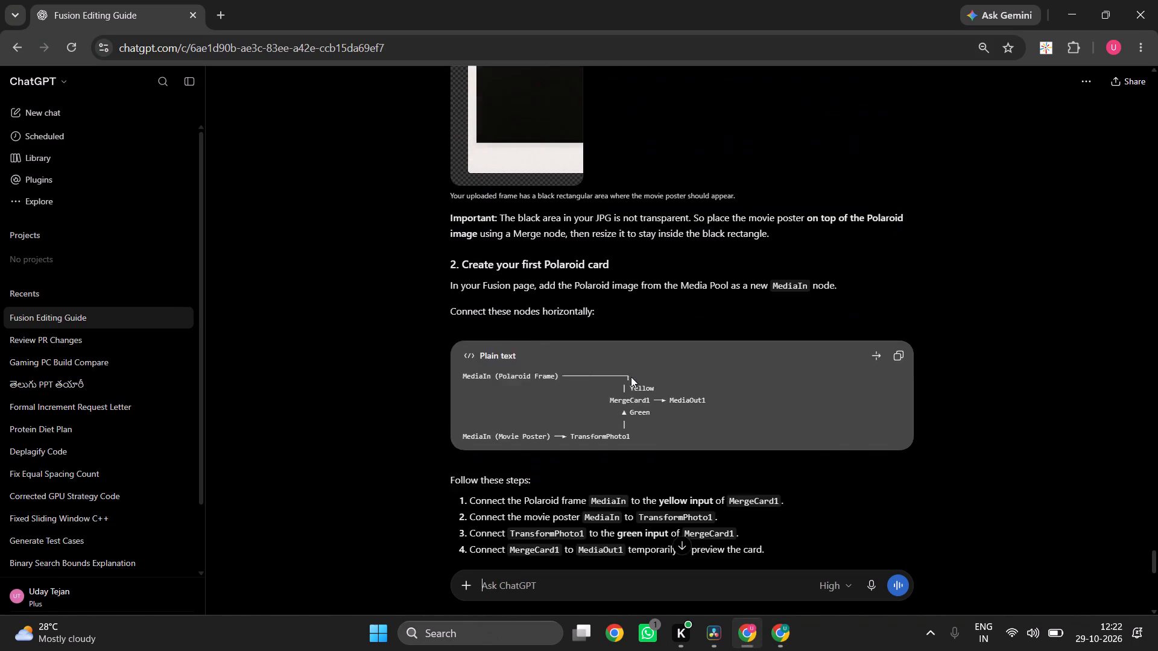
pyautogui.scroll(-6, 631, 377)
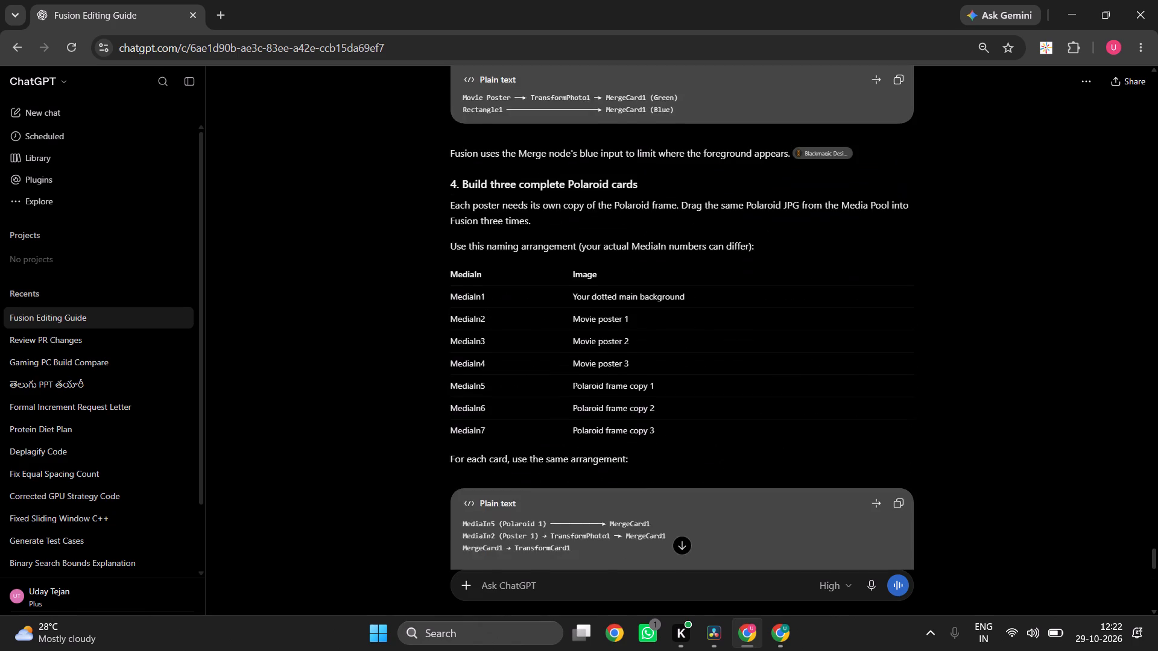